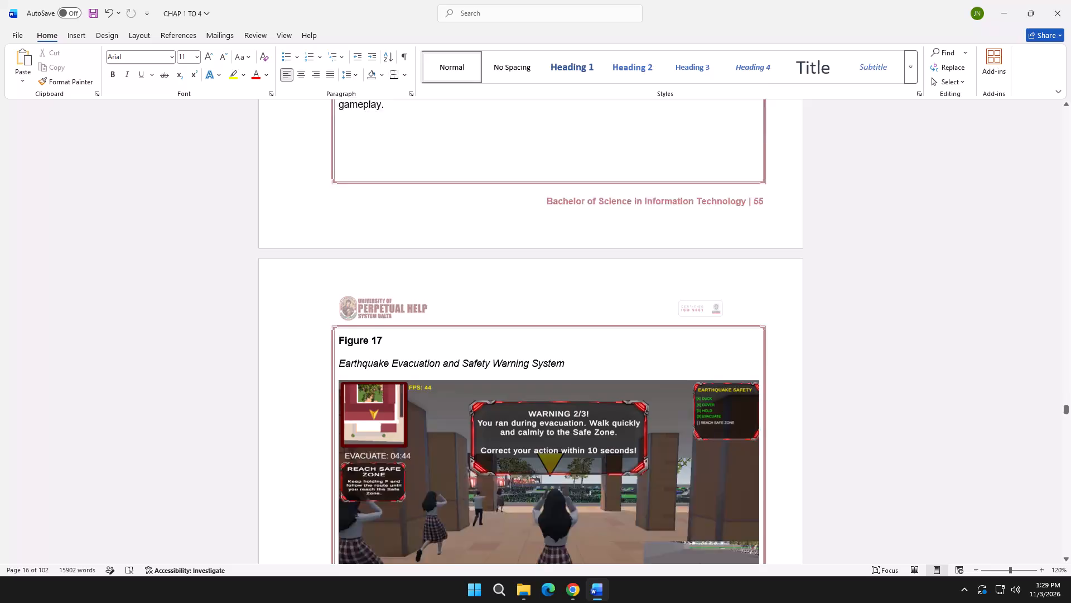
Compare the Result of Objective 4 (Evaluate) section of the thesis with the matching section in the FINAL CHAP3 reference document in Chrome.
scroll(827, 364, down, 10)
drag(1070, 415, 1069, 428)
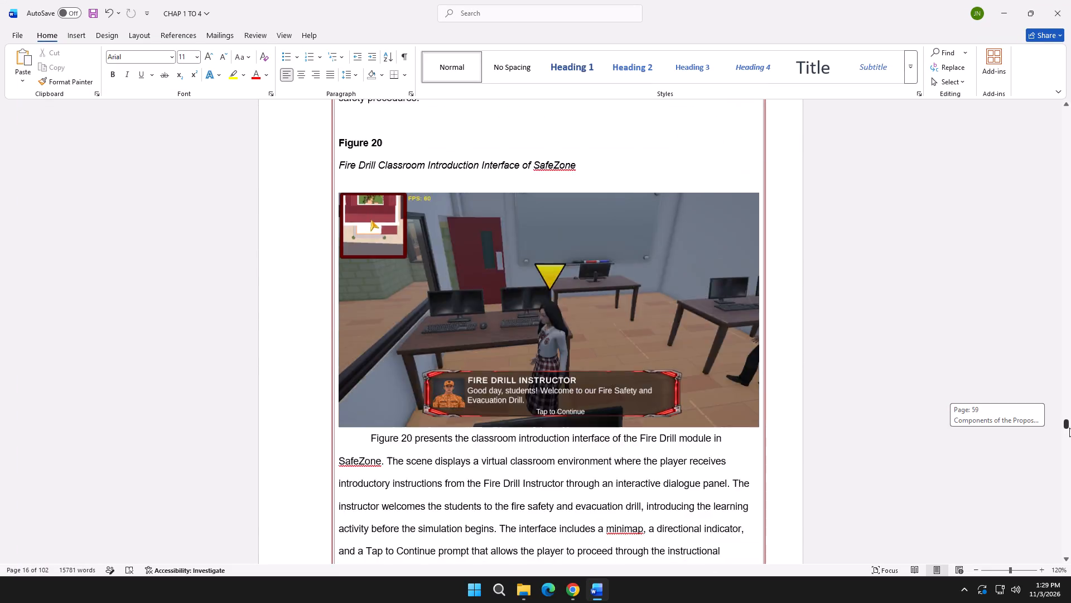
drag(1069, 428, 1062, 466)
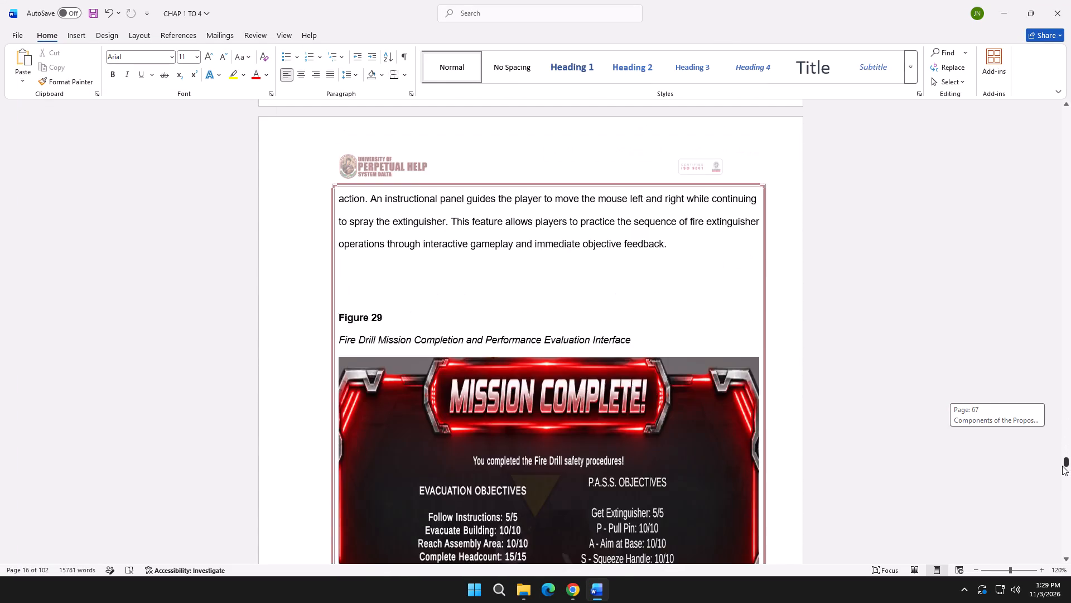
drag(1062, 466, 1060, 477)
scroll(811, 415, down, 16)
scroll(708, 375, up, 6)
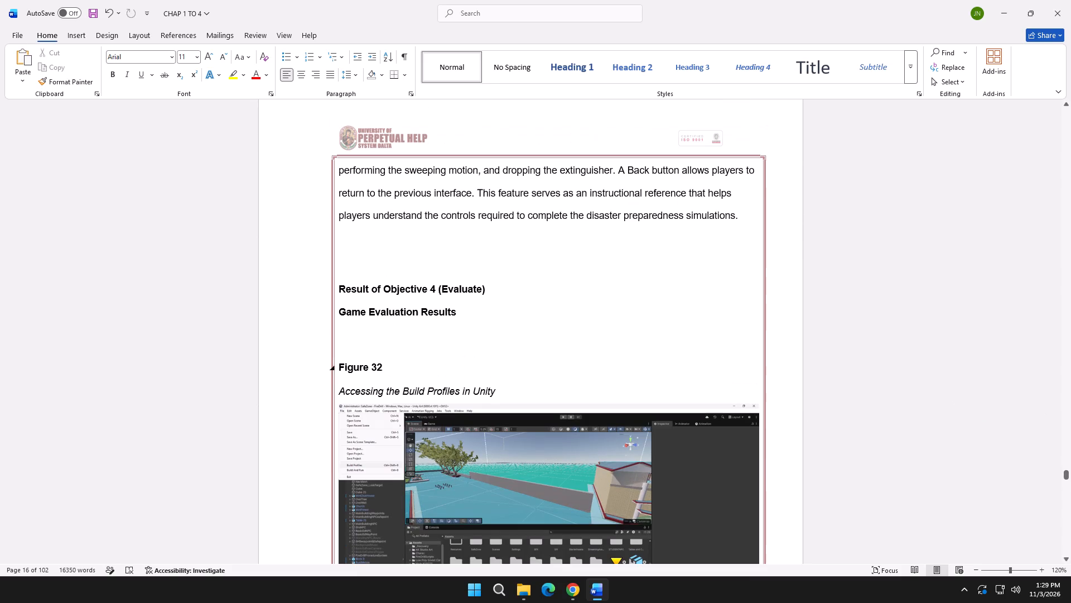
key(alt+Tab)
click(322, 3)
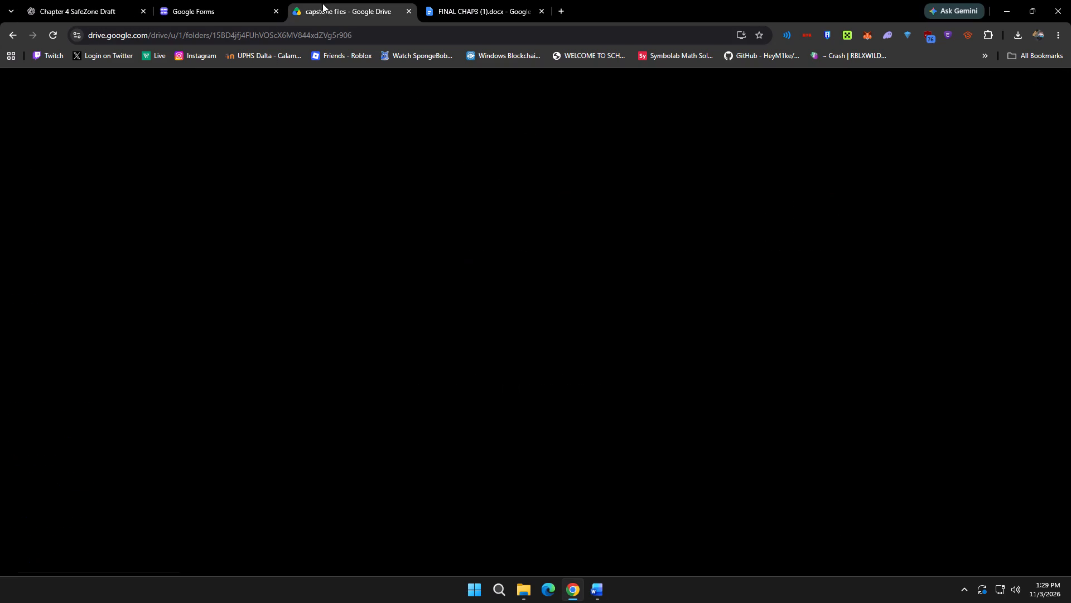
click(455, 0)
scroll(417, 252, down, 15)
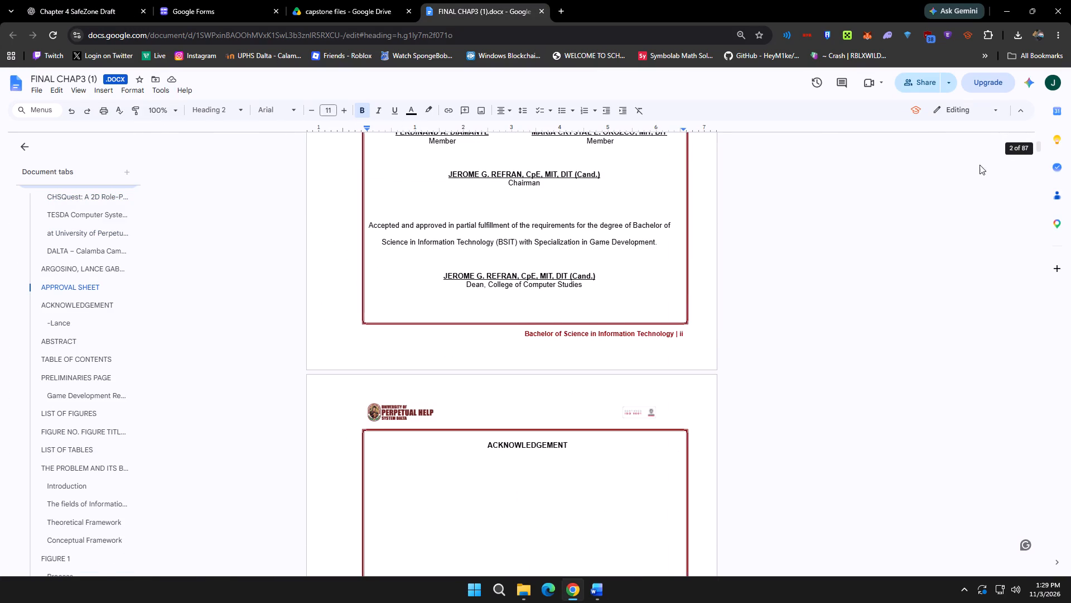
drag(1036, 145, 1003, 384)
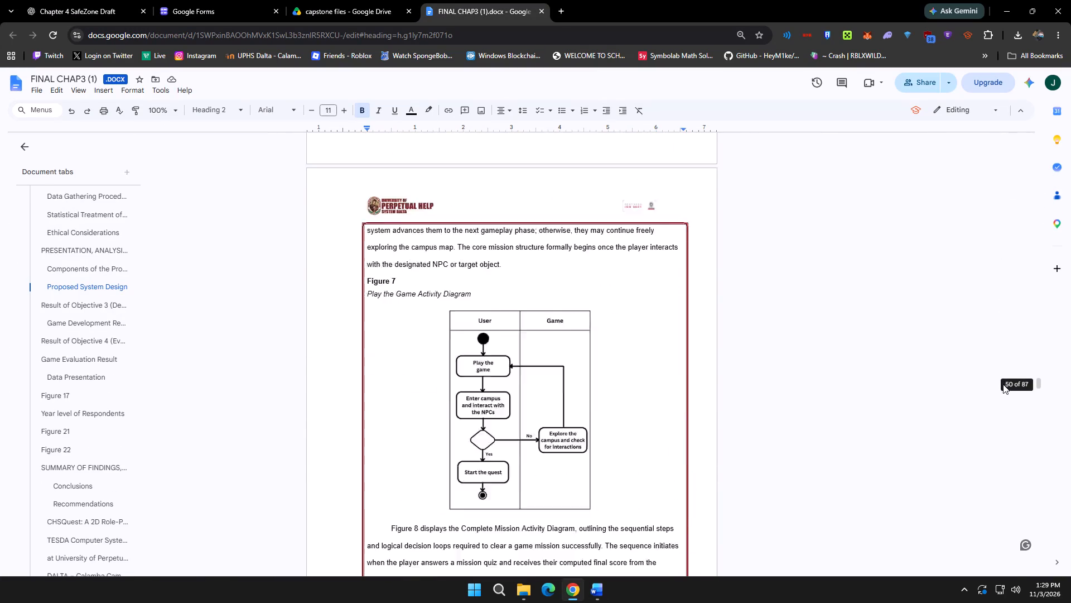
drag(1003, 384, 1001, 409)
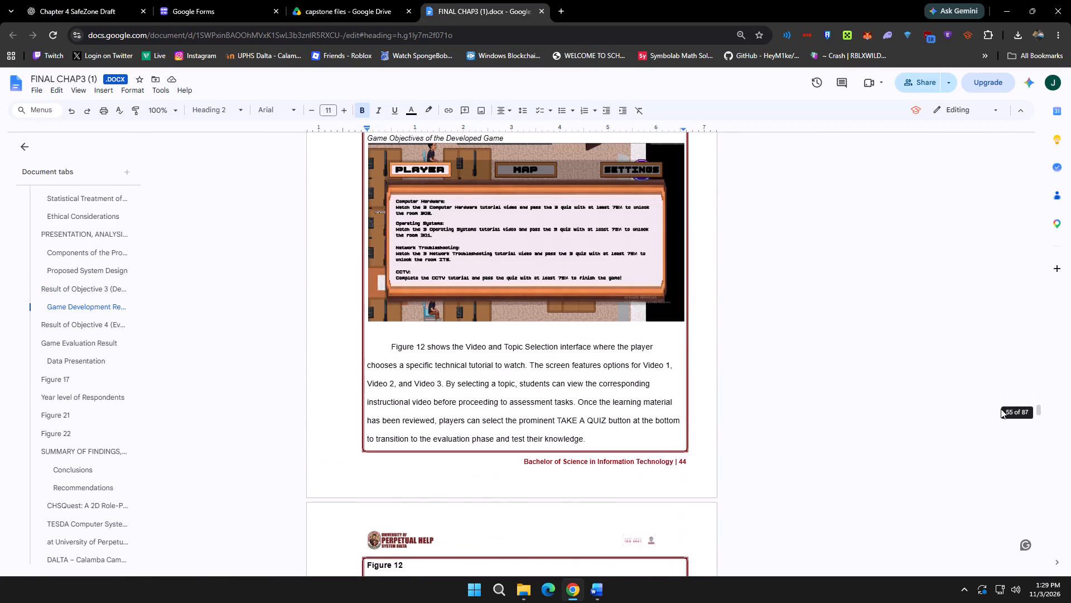
drag(1001, 409, 1000, 417)
scroll(714, 344, down, 20)
scroll(714, 344, down, 8)
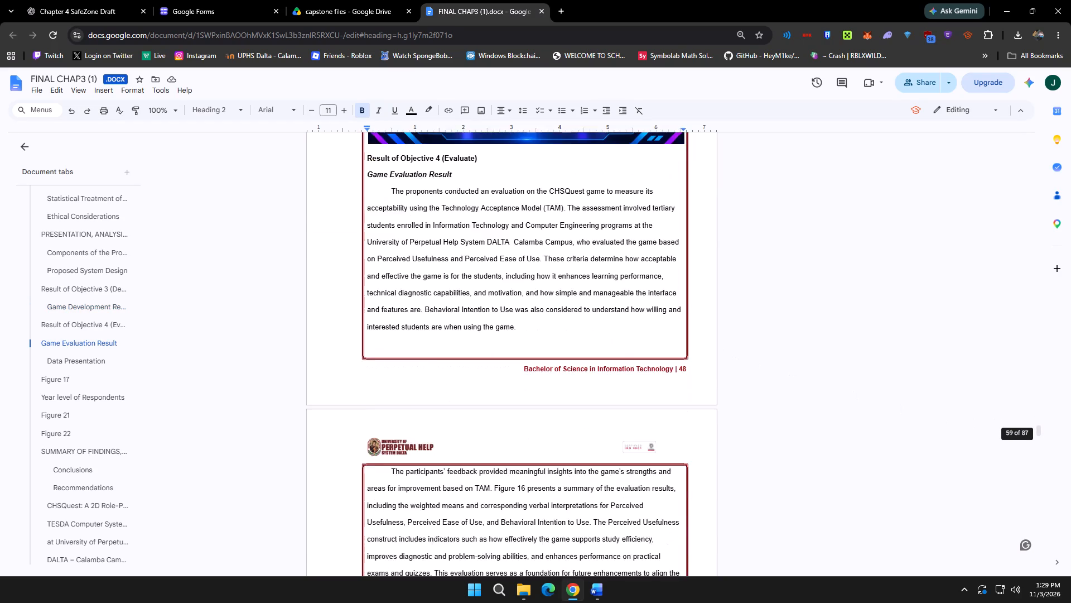
scroll(713, 339, down, 4)
scroll(694, 344, up, 12)
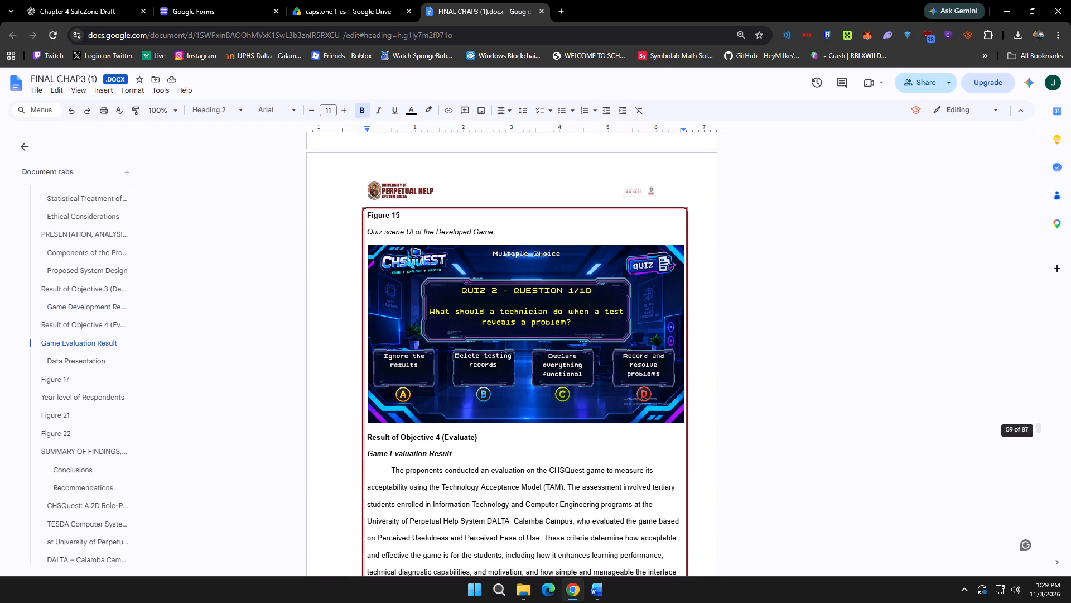
Back in the Word thesis, reduce the gap above the Result of Objective 4 (Evaluate) heading to a single blank line.
key(alt+Tab)
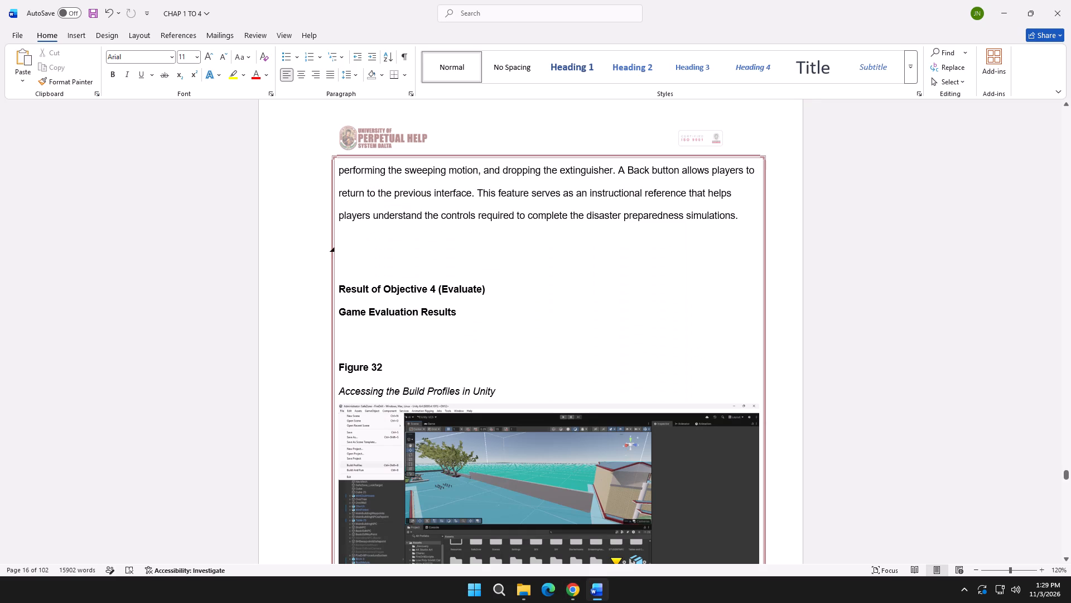
click(400, 240)
click(369, 264)
key(BackSpace)
key(BackSpace)
key(Return)
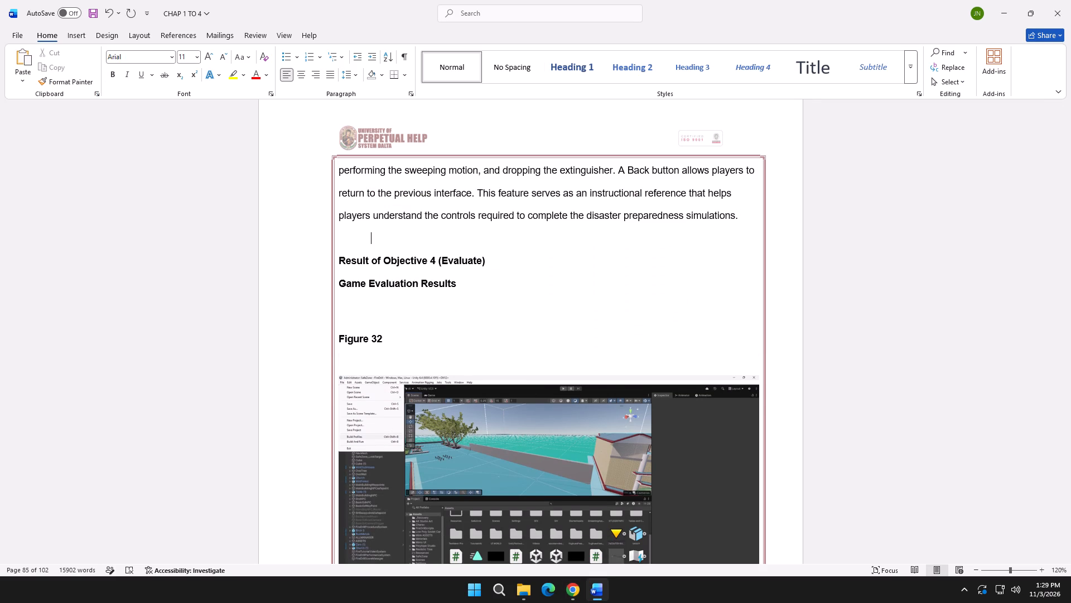
Start a new indented paragraph directly below the Game Evaluation Results heading in the thesis.
key(alt+Tab)
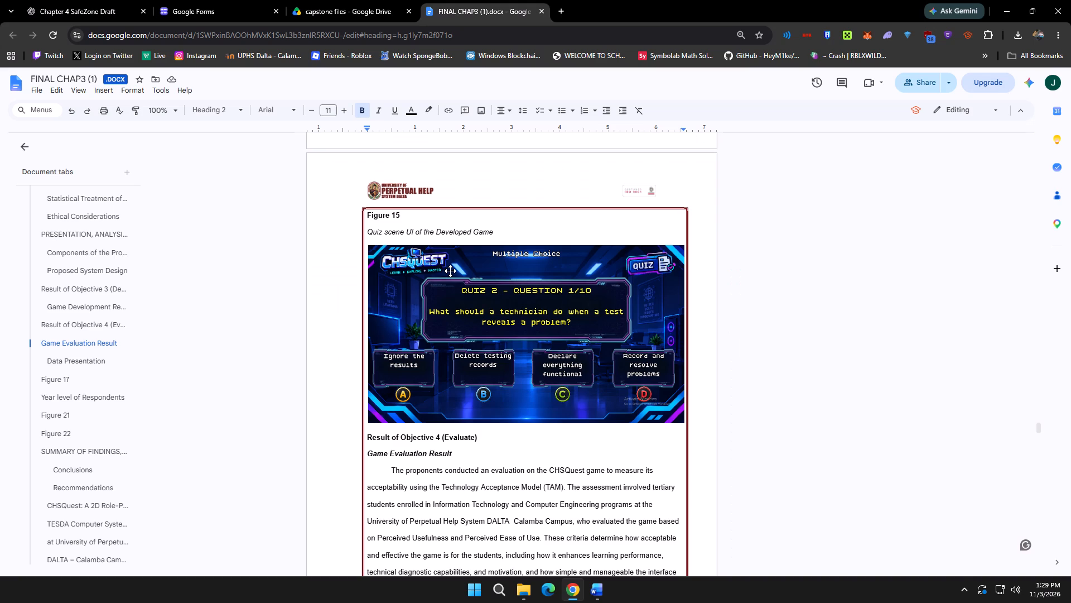
key(alt+Tab)
click(475, 289)
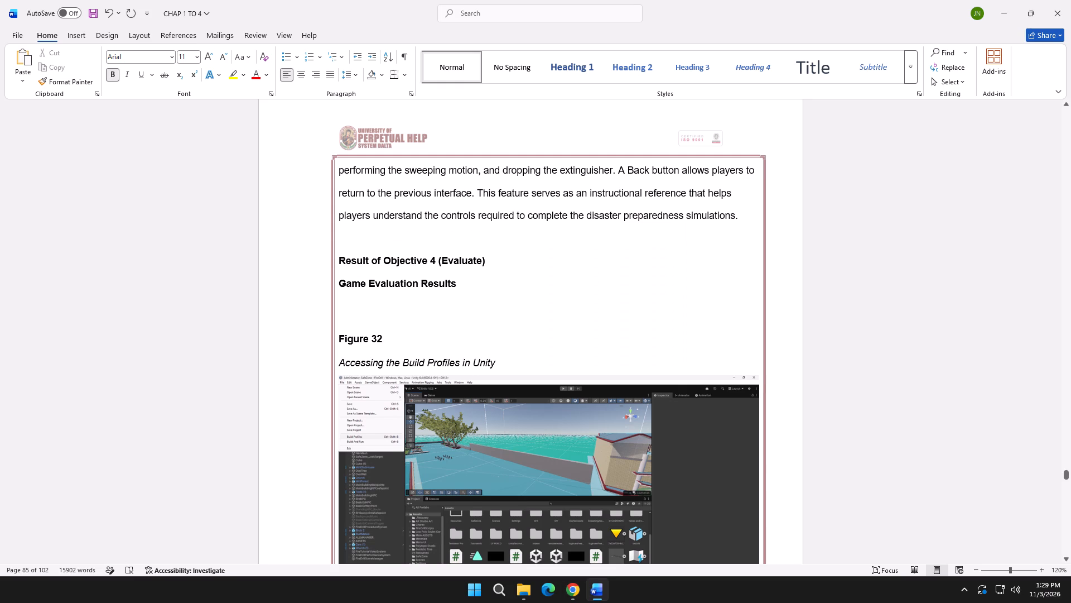
key(shift+Return)
key(Tab)
key(ctrl+z)
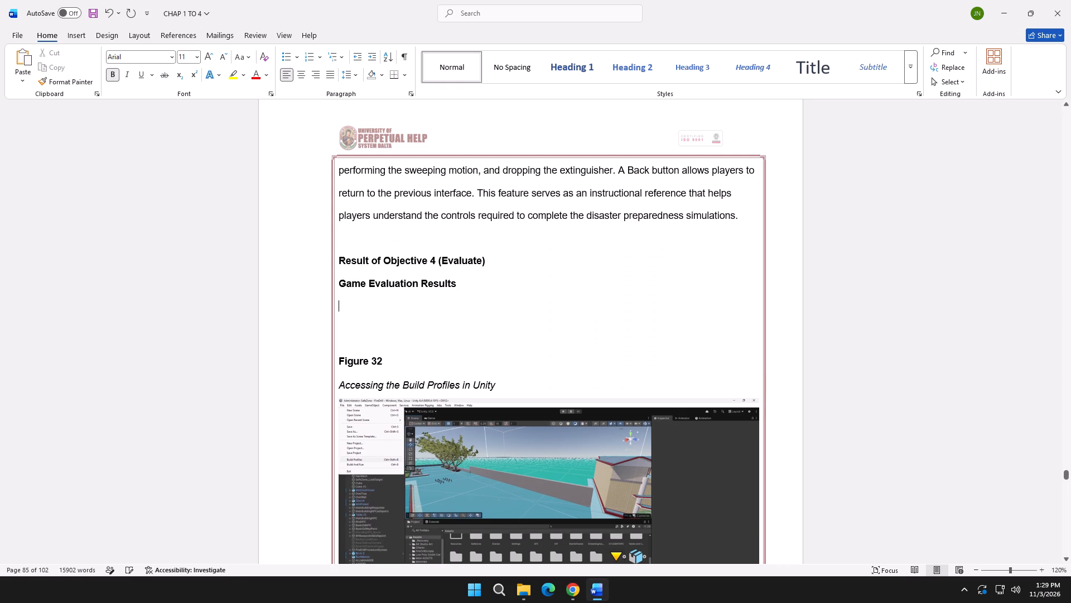
click(478, 283)
key(Return)
key(Tab)
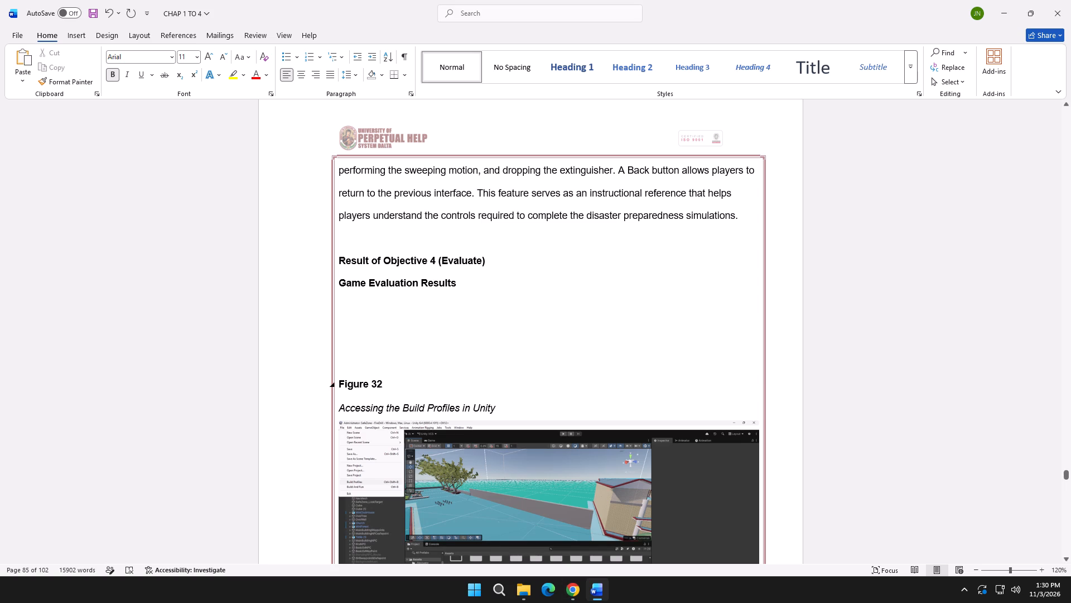
click(579, 584)
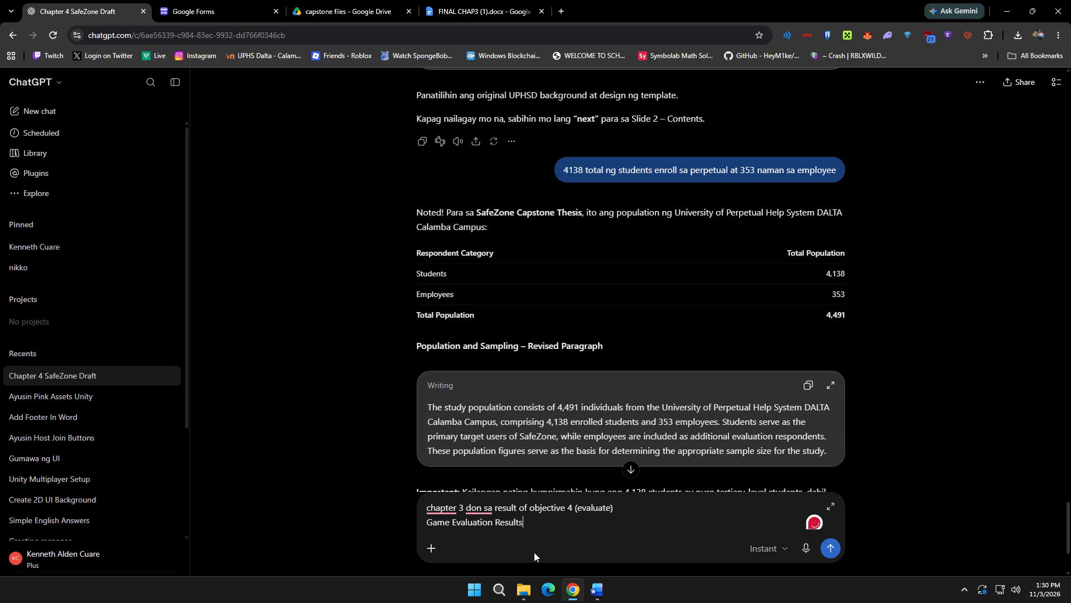
Examine the reference document's Game Evaluation Result section, including the Figure 16 overall game evaluation sheet and the start of Data Presentation.
click(369, 0)
click(456, 0)
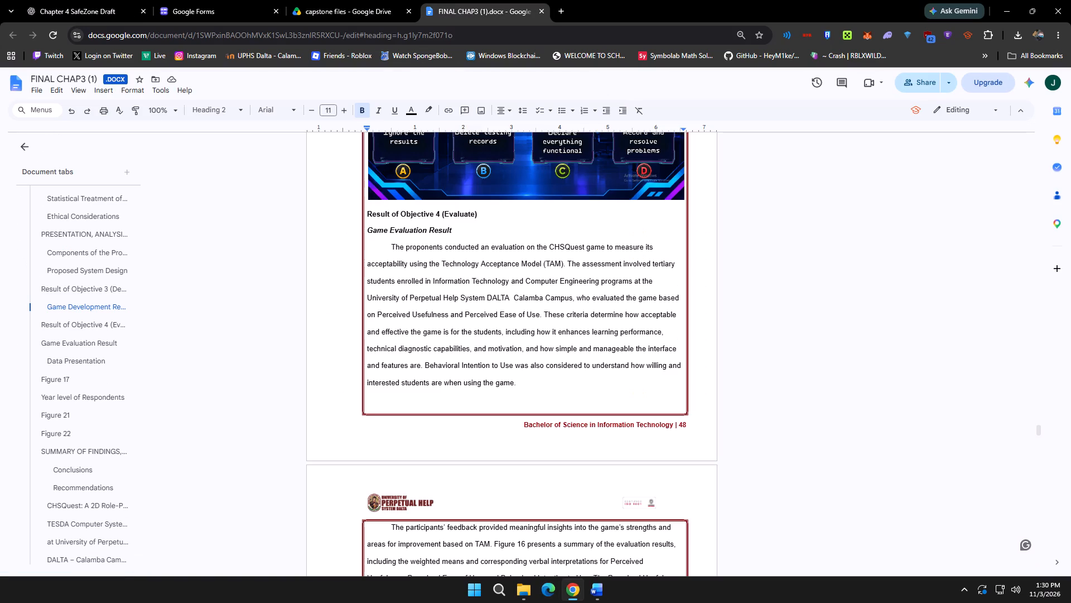
scroll(316, 275, down, 9)
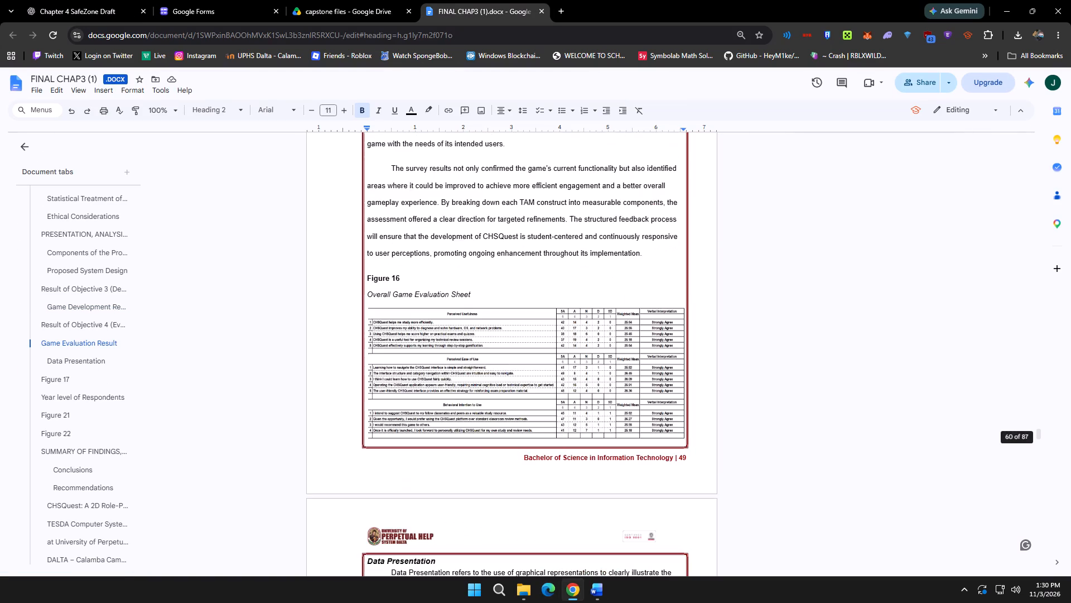
scroll(316, 276, up, 4)
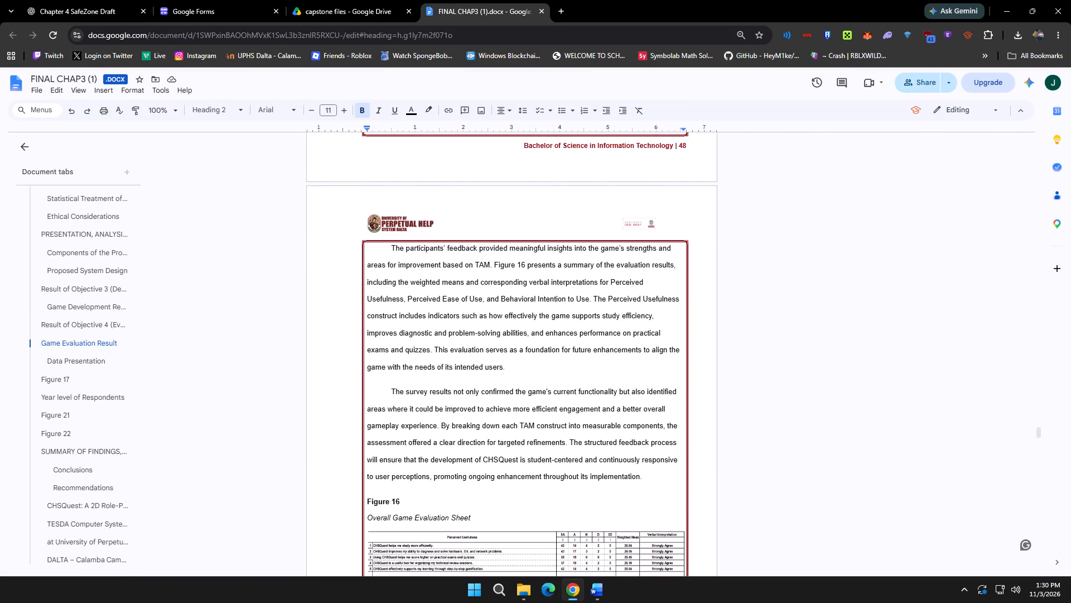
scroll(317, 275, down, 2)
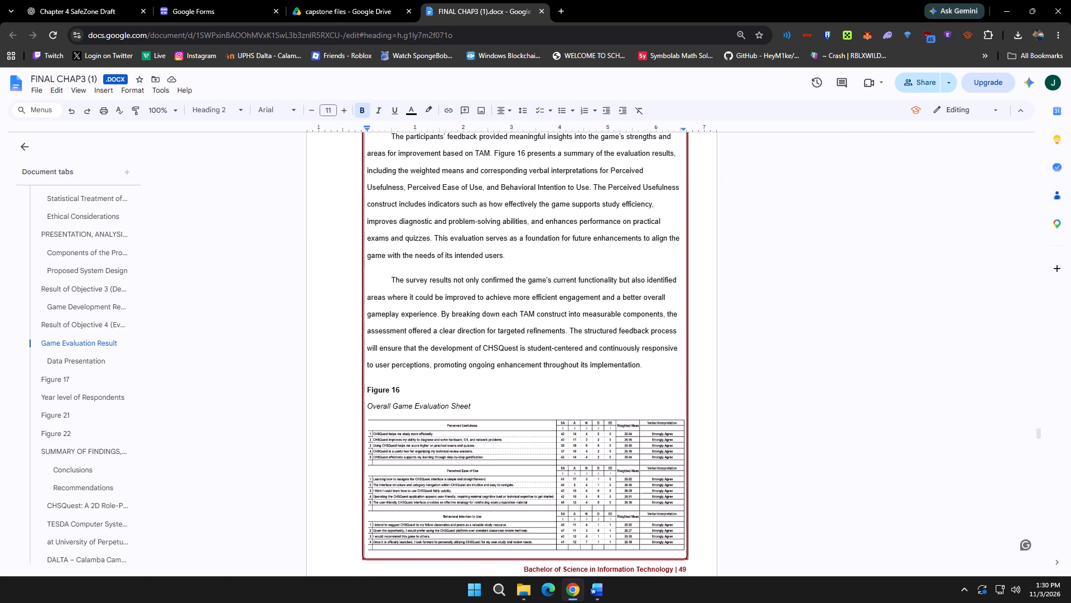
scroll(317, 275, down, 4)
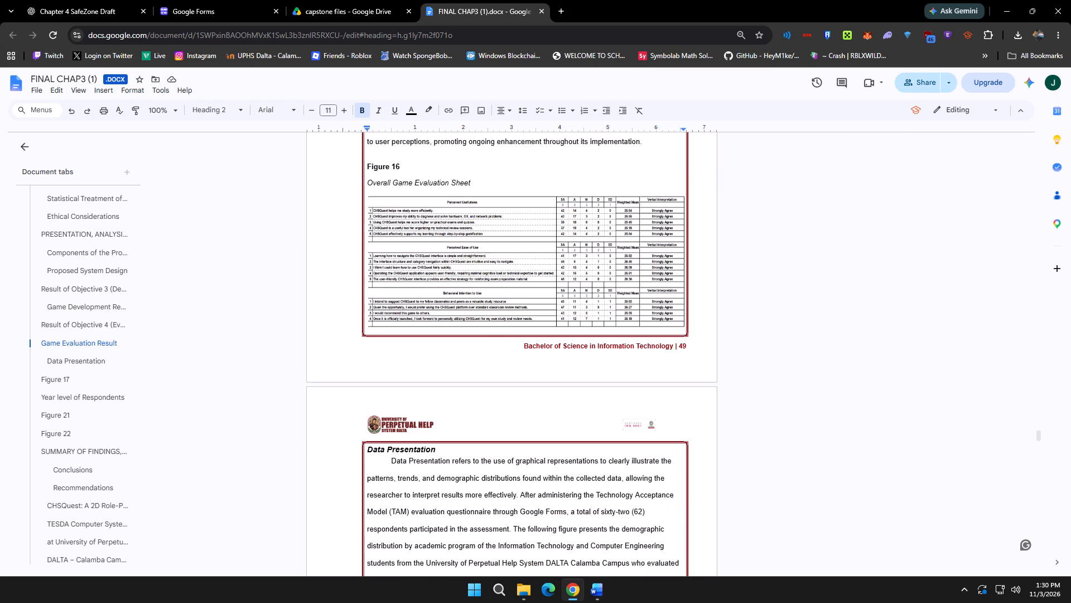
scroll(317, 275, up, 1)
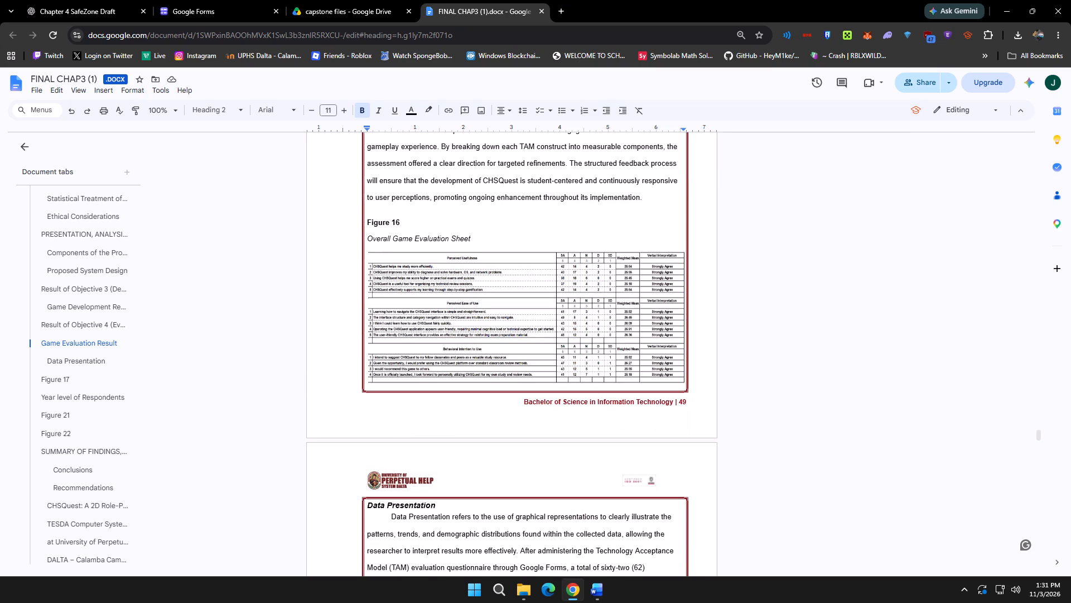
click(523, 589)
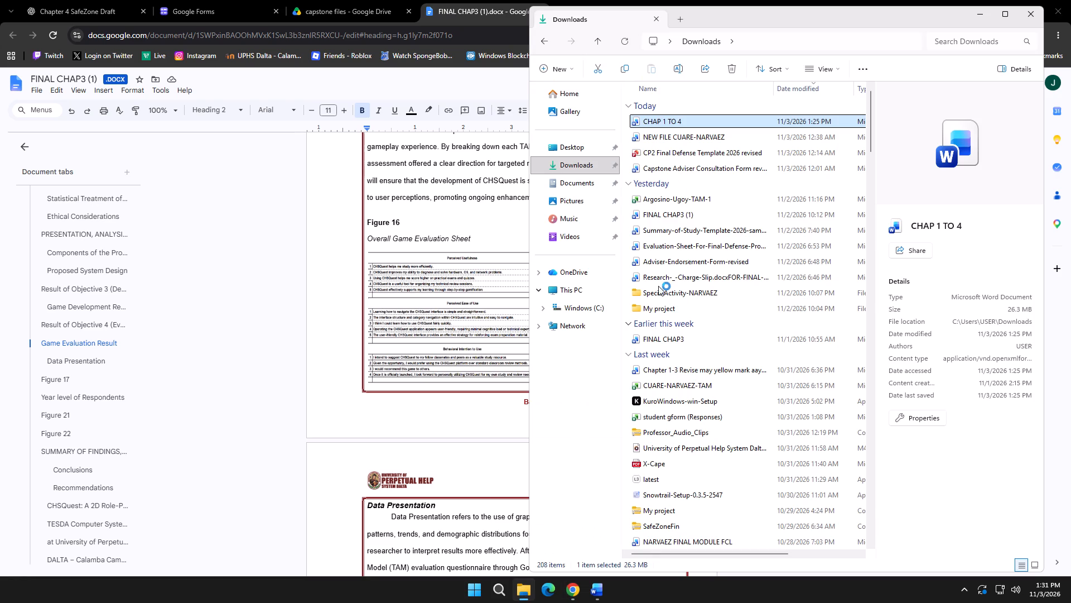
double_click(649, 200)
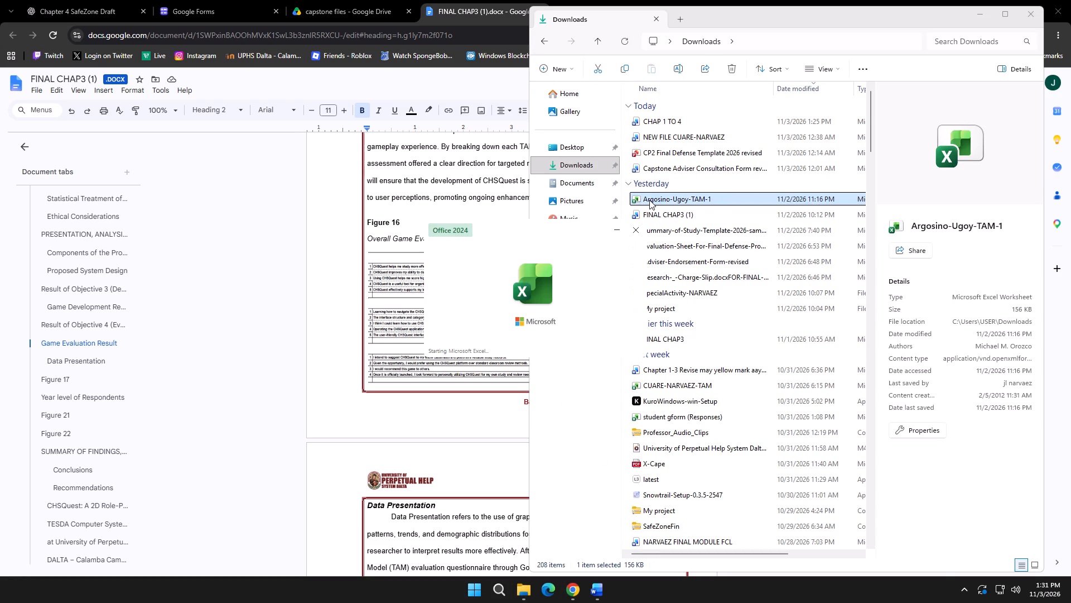
scroll(495, 278, up, 2)
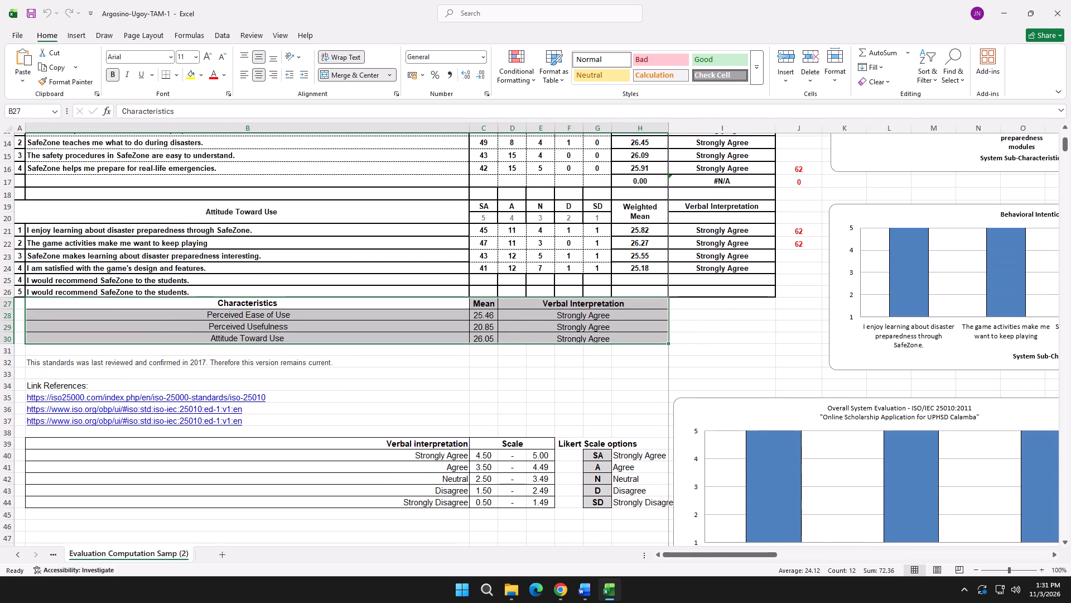
Examine the cells of rows 24 to 26 in the Attitude Toward Use table, including the weighted mean and verbal interpretation columns.
click(347, 293)
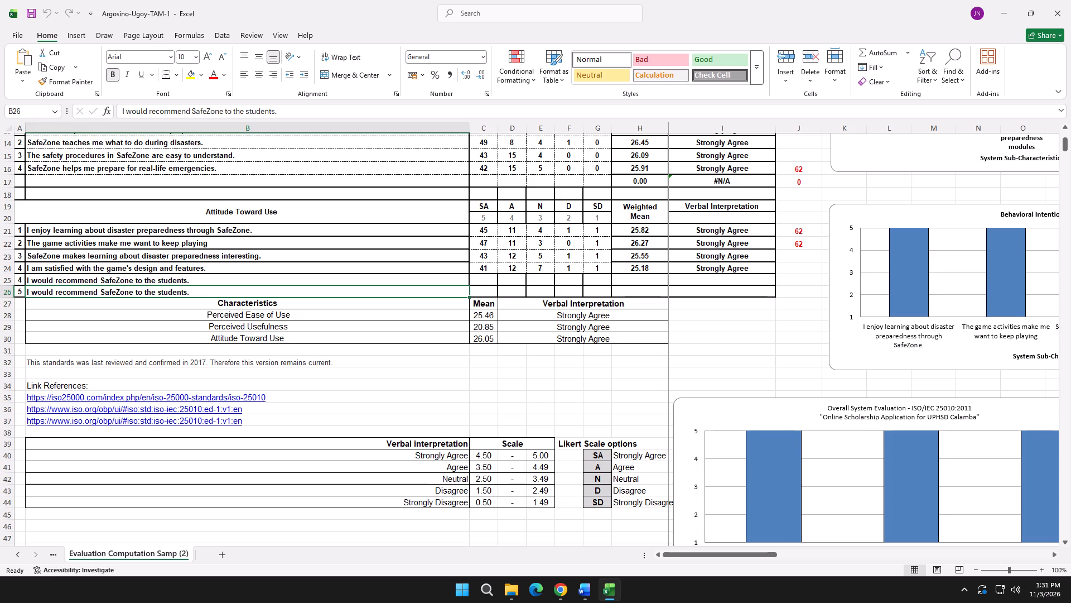
click(484, 282)
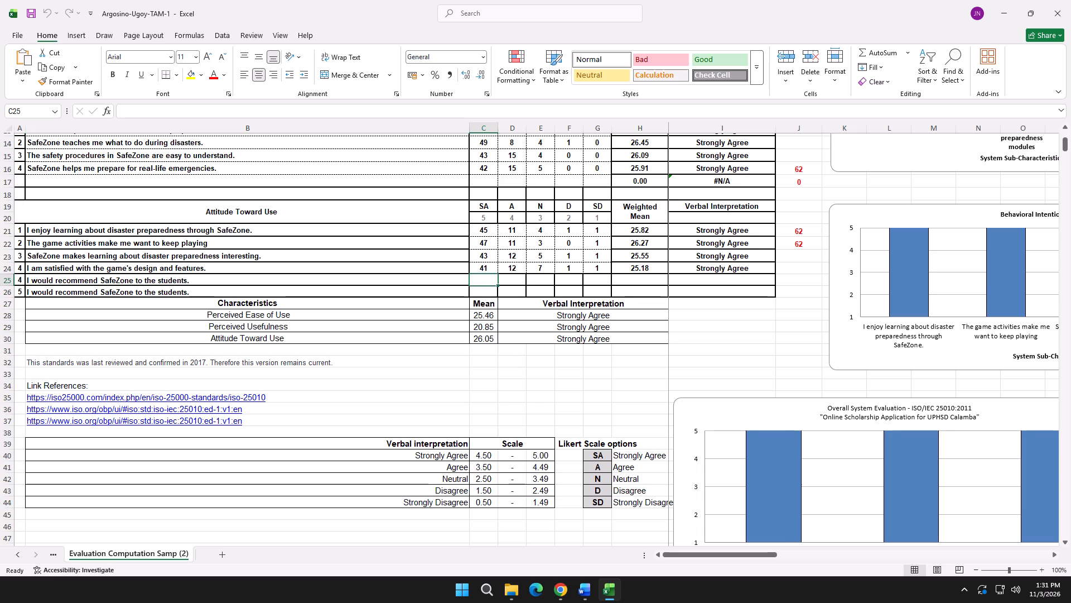
click(513, 279)
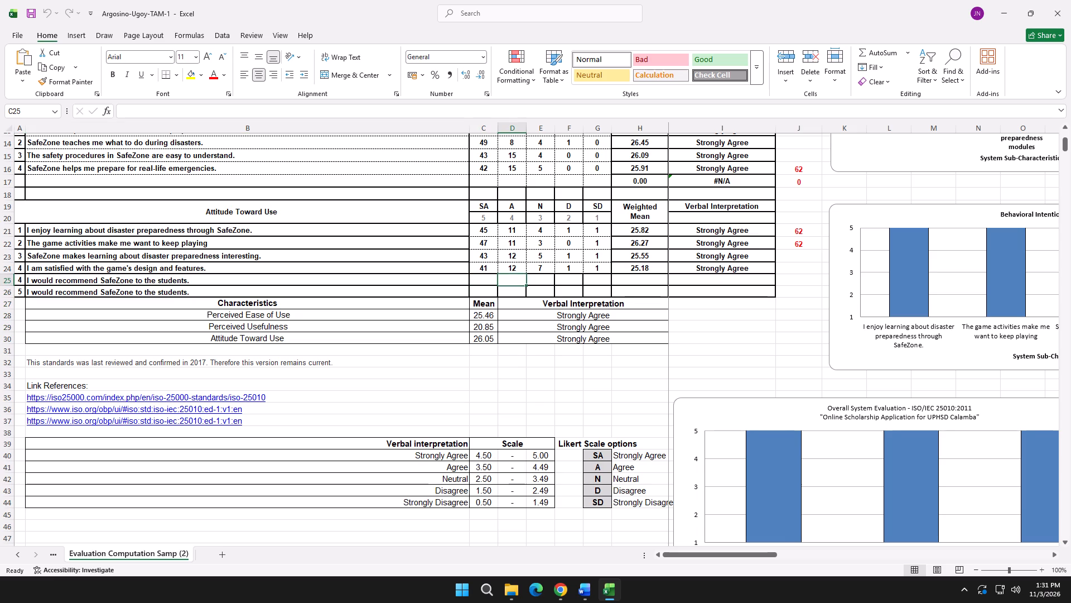
click(489, 270)
click(528, 272)
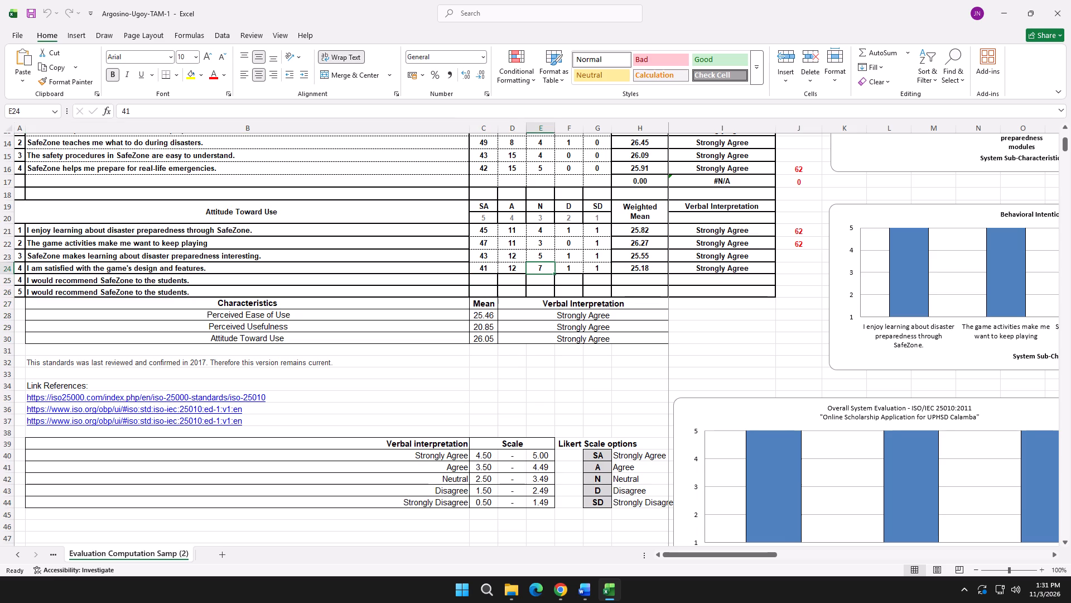
click(511, 274)
click(631, 281)
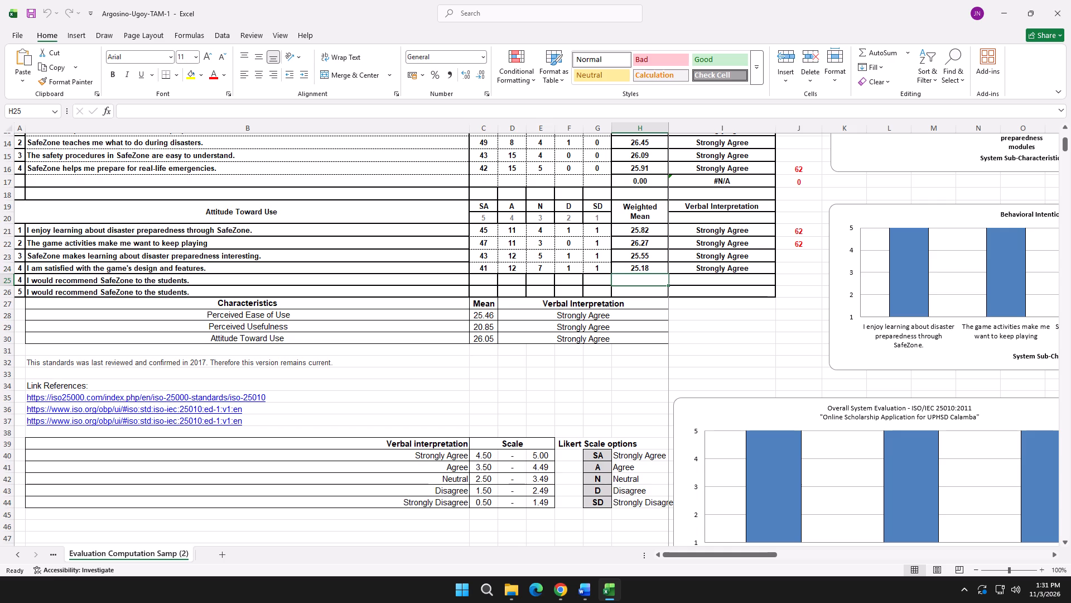
click(641, 266)
click(633, 280)
click(698, 274)
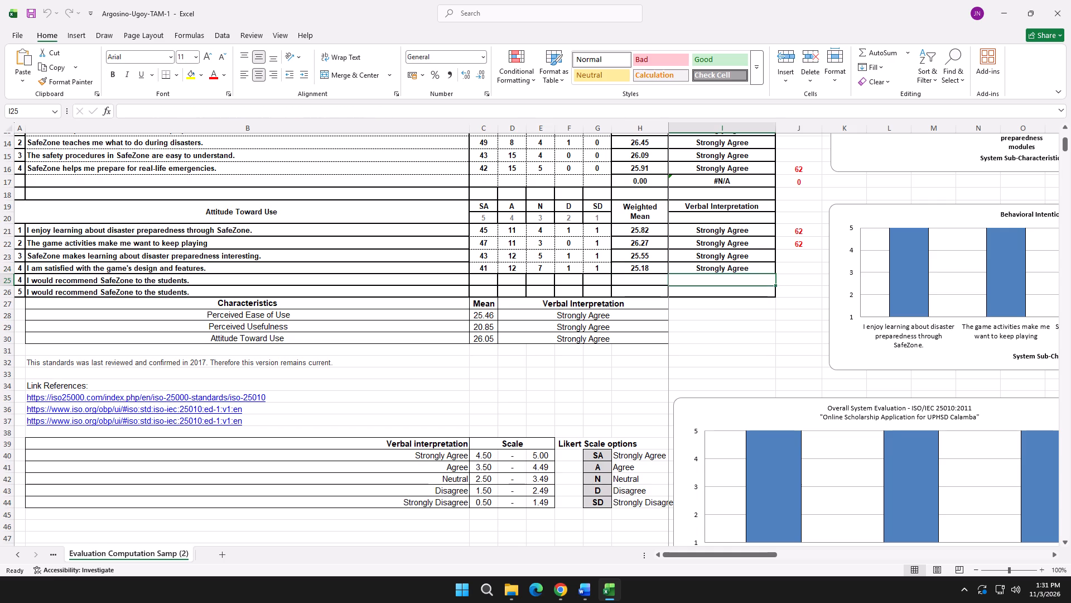
Copy the IFS verbal interpretation formula from cell I24 into cell I25, for the row "I would recommend SafeZone to the students.".
click(702, 269)
click(525, 113)
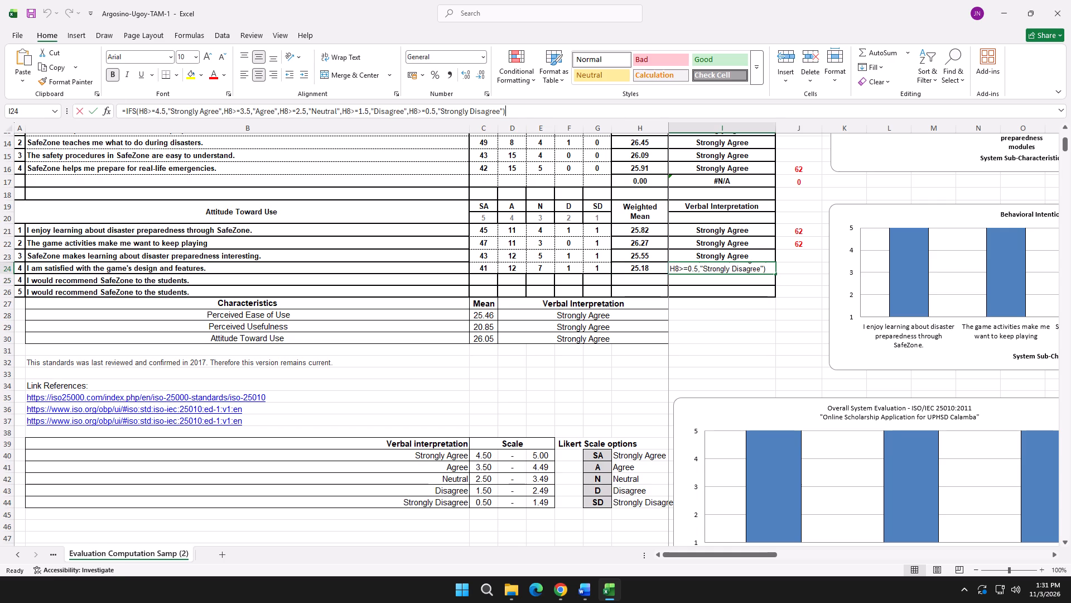
drag(532, 110, 112, 125)
key(ctrl+c)
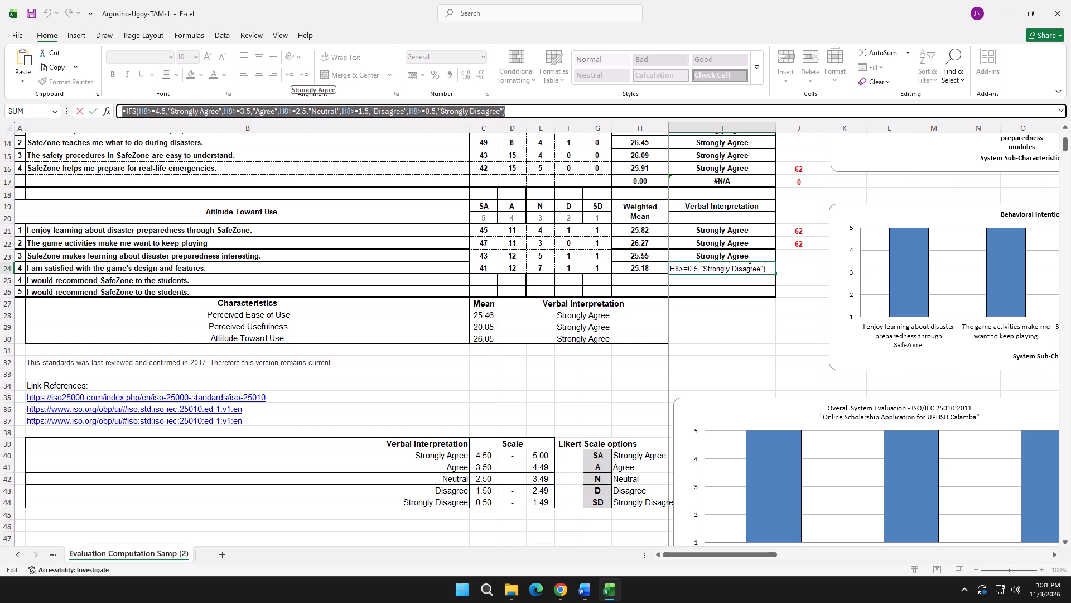
click(552, 112)
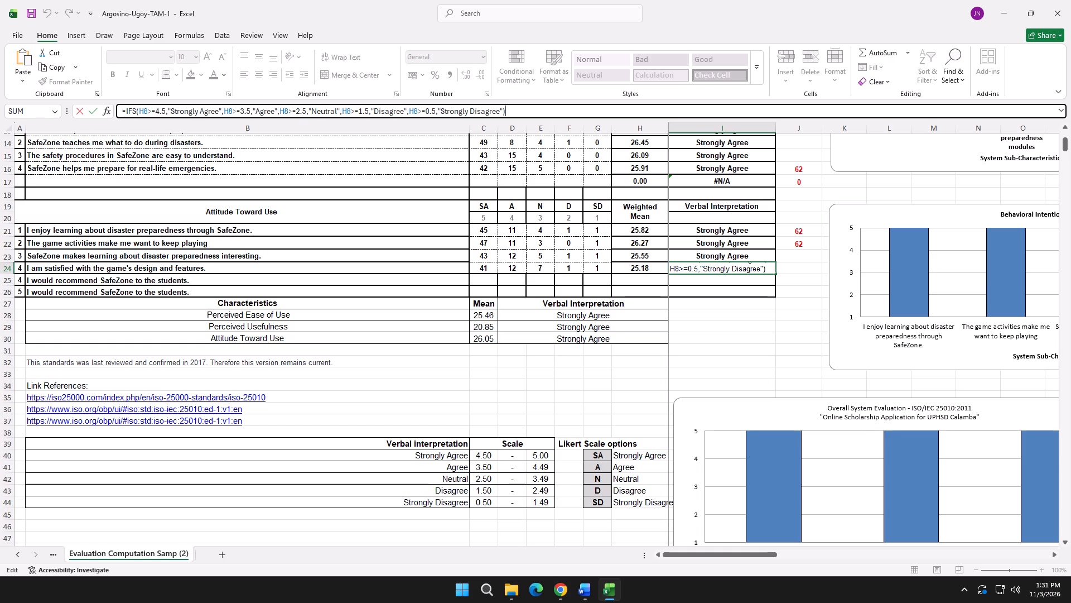
click(75, 108)
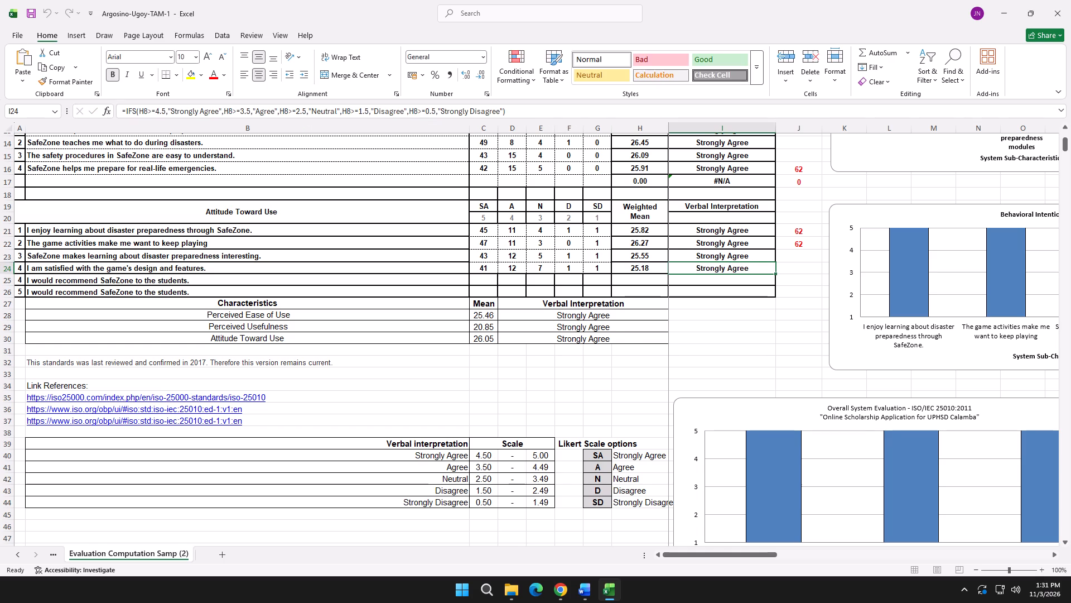
click(701, 279)
click(268, 114)
key(ctrl+v)
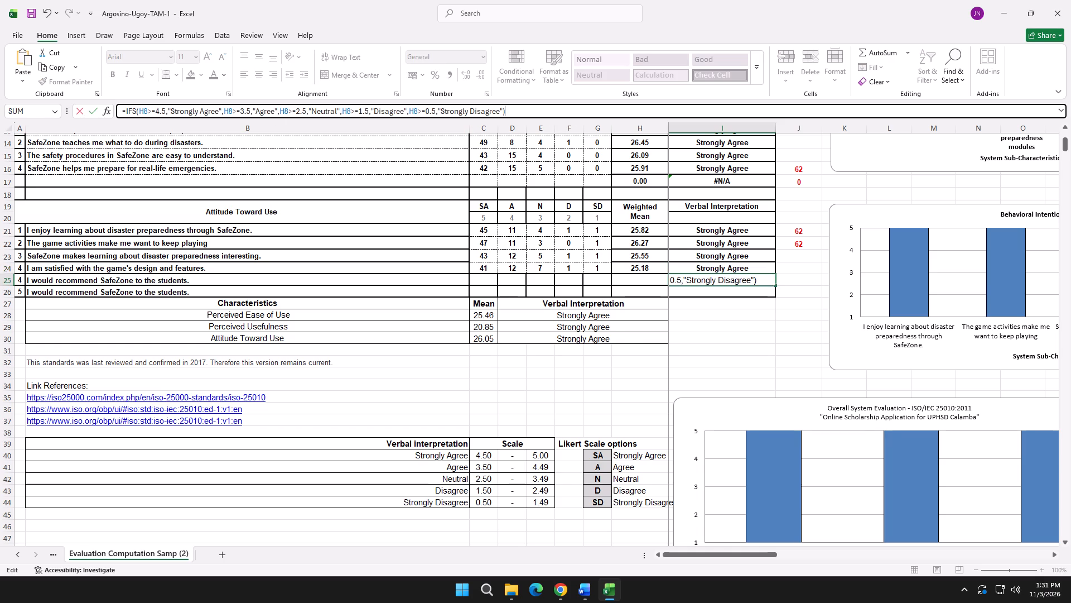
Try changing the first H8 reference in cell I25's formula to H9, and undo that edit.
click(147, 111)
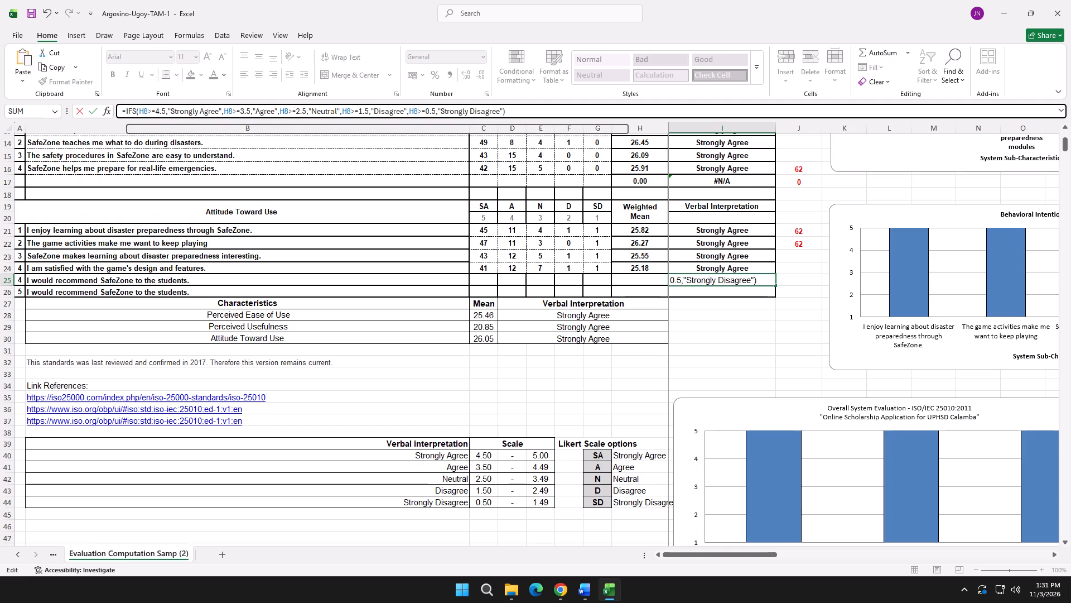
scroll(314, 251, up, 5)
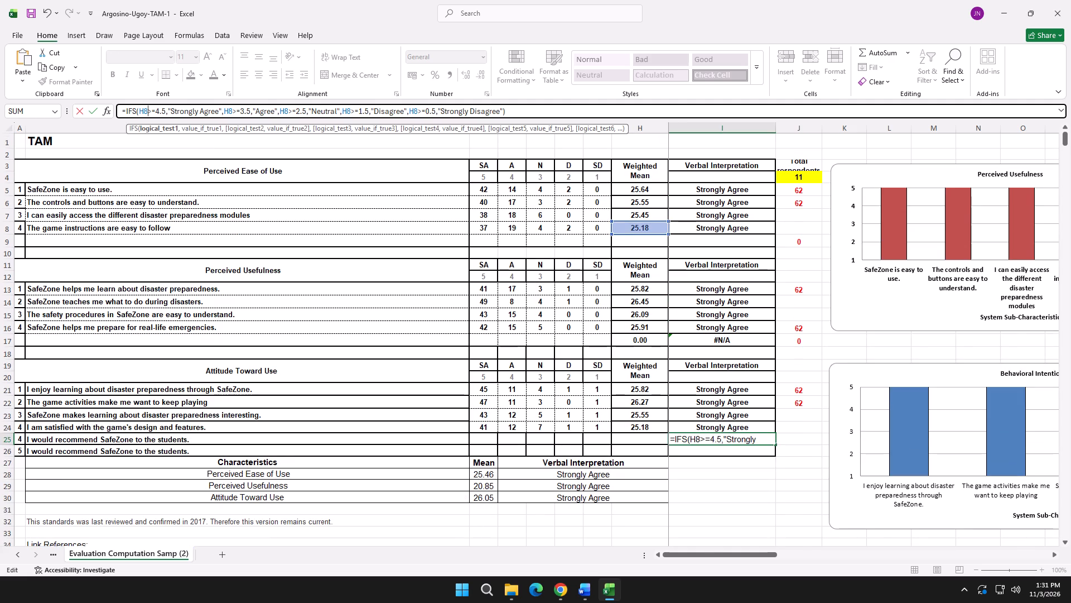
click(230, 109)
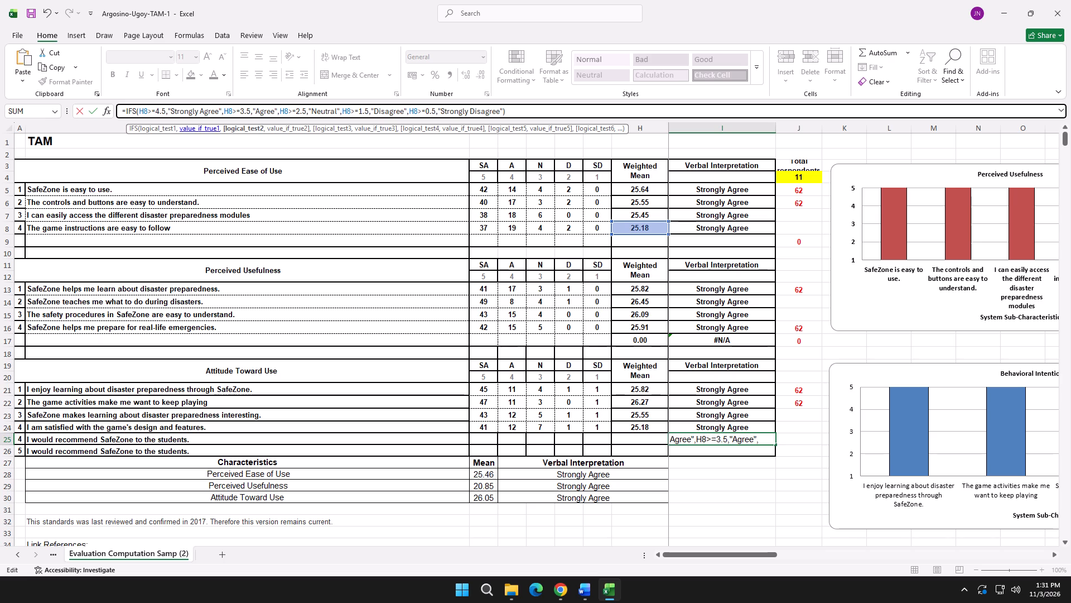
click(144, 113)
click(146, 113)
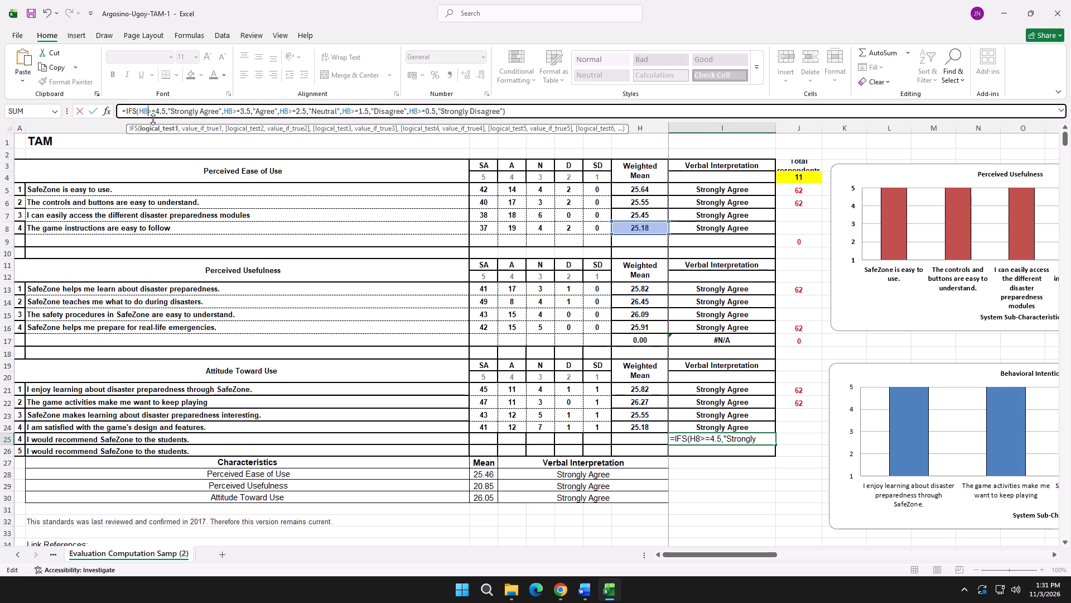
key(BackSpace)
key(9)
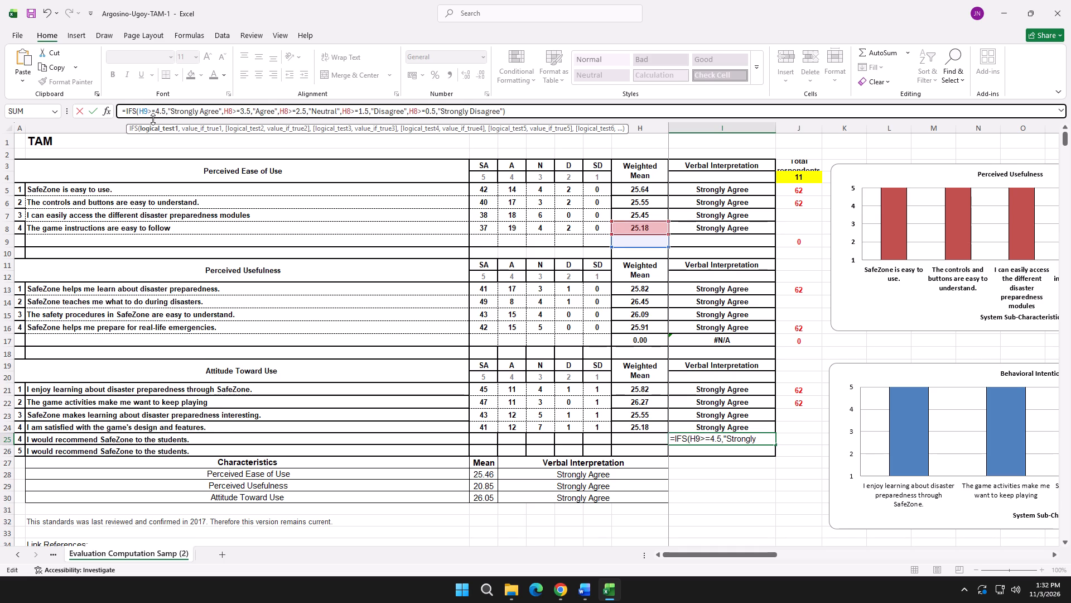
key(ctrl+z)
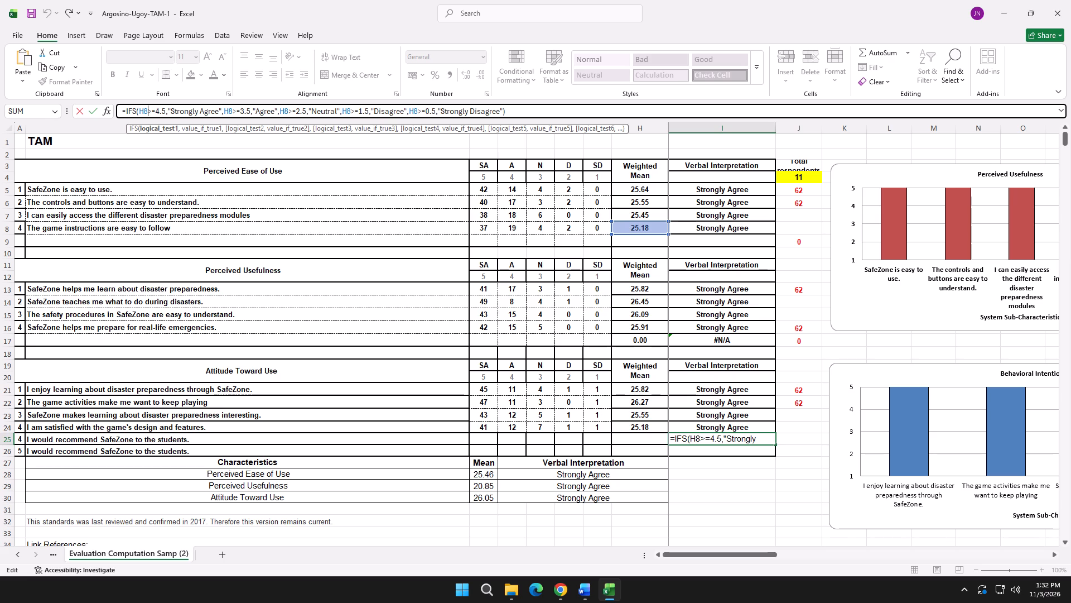
Compare the cell references used by the verbal interpretation formulas in I21 to I25 of the Attitude Toward Use table.
click(729, 407)
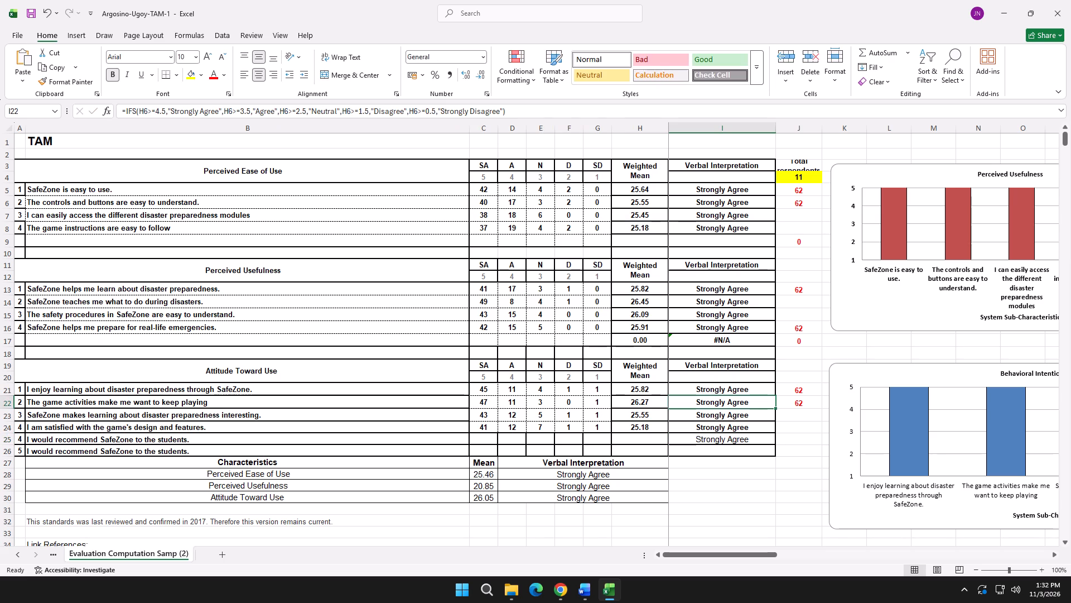
click(705, 439)
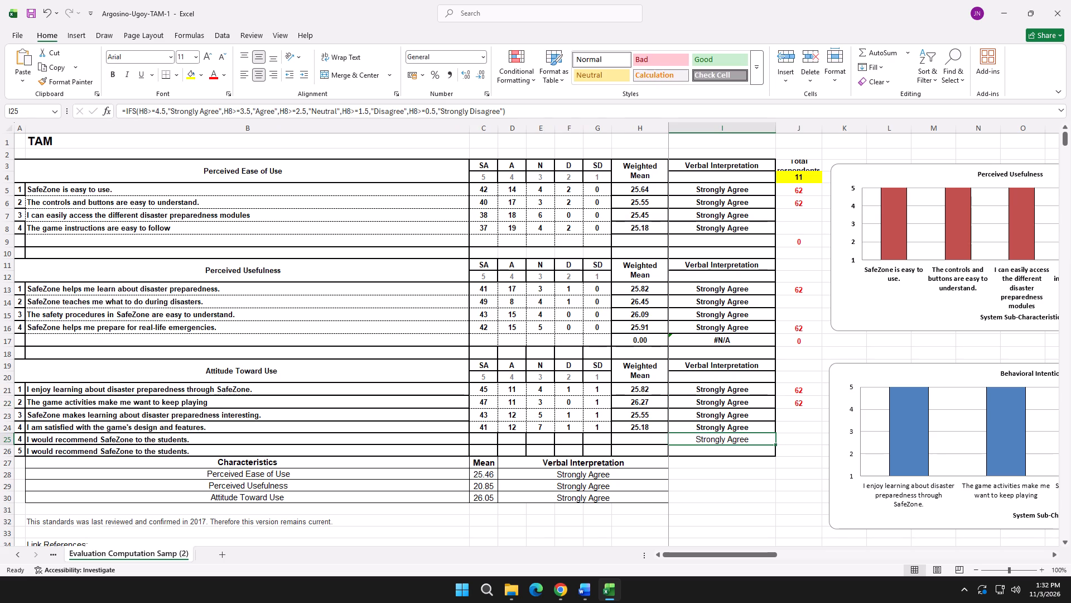
click(707, 415)
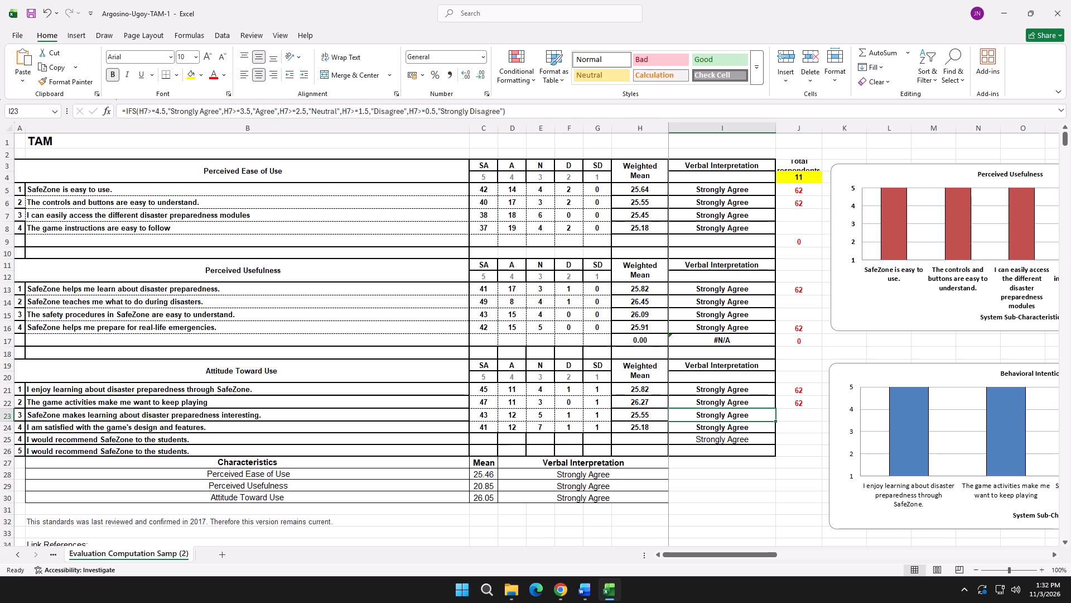
click(707, 428)
click(711, 422)
click(714, 404)
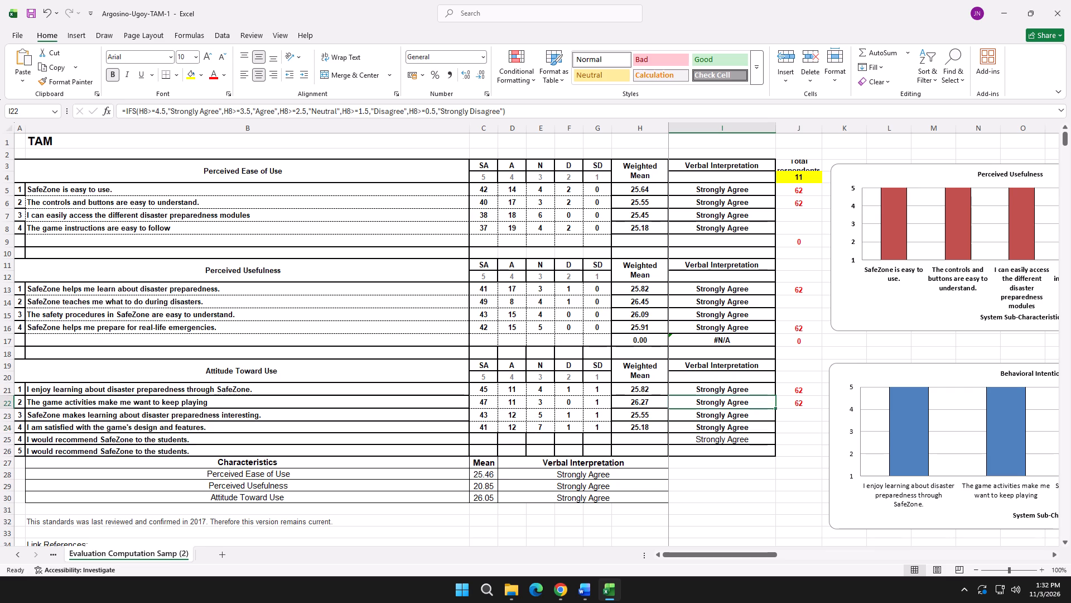
click(721, 393)
Set all five cell references in the I25 verbal interpretation formula to H9.
click(726, 443)
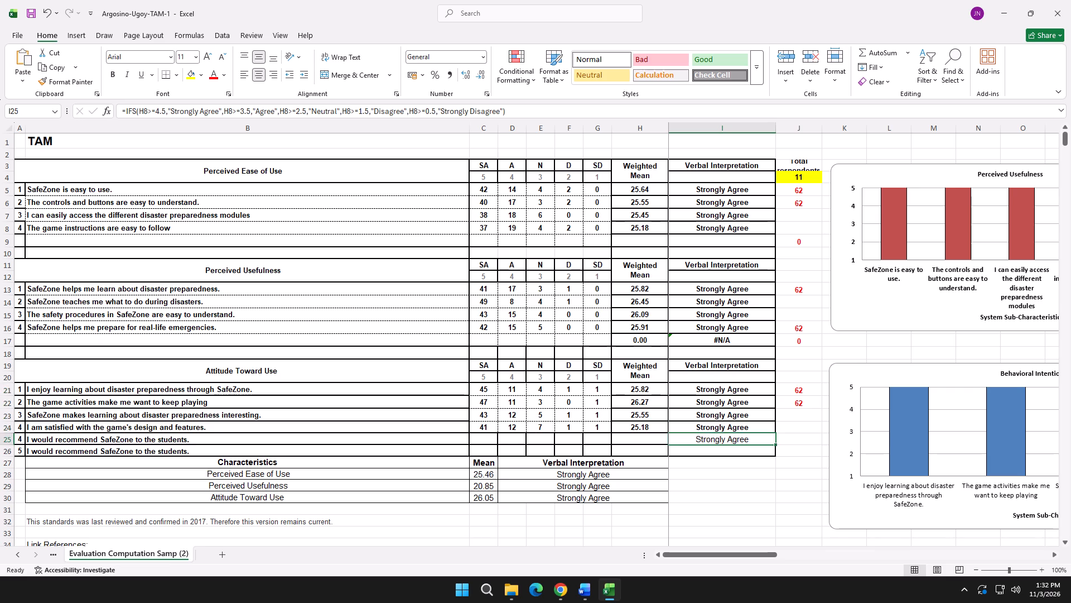
double_click(145, 110)
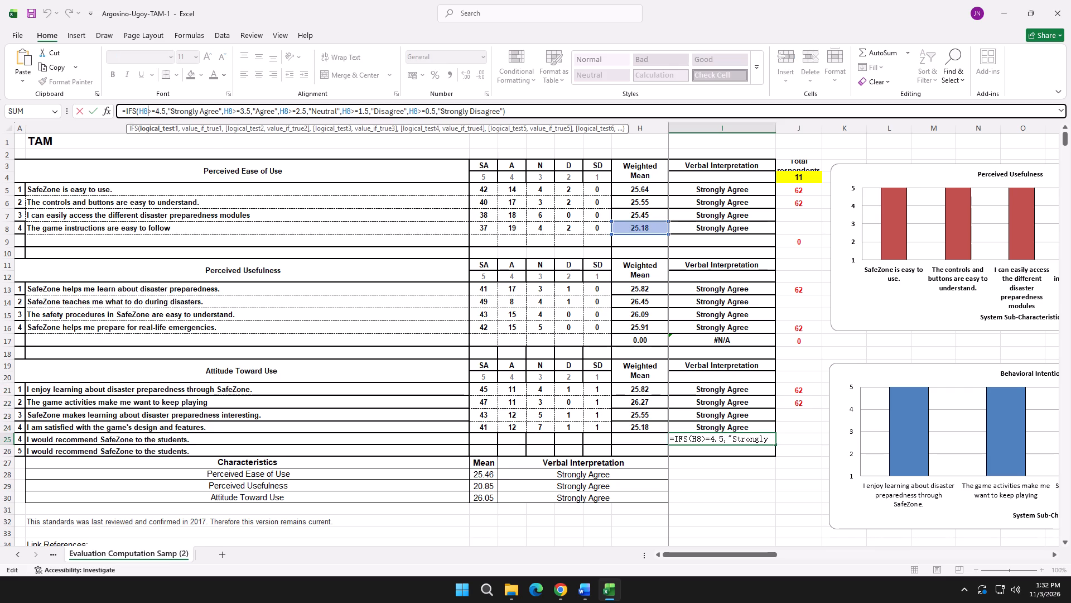
key(BackSpace)
key(9)
double_click(229, 111)
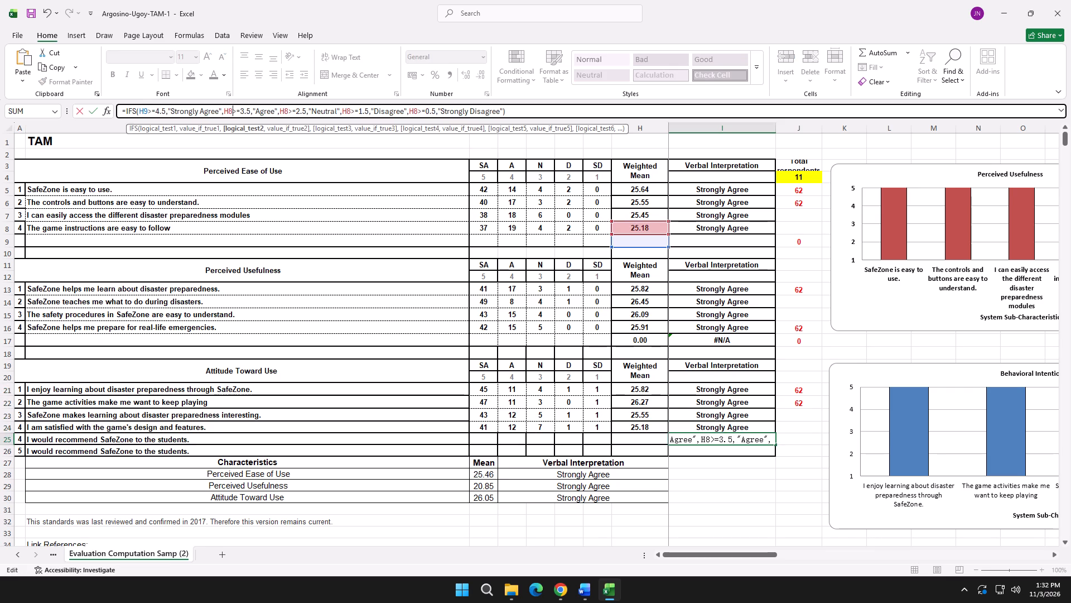
key(BackSpace)
key(9)
click(286, 112)
key(BackSpace)
key(9)
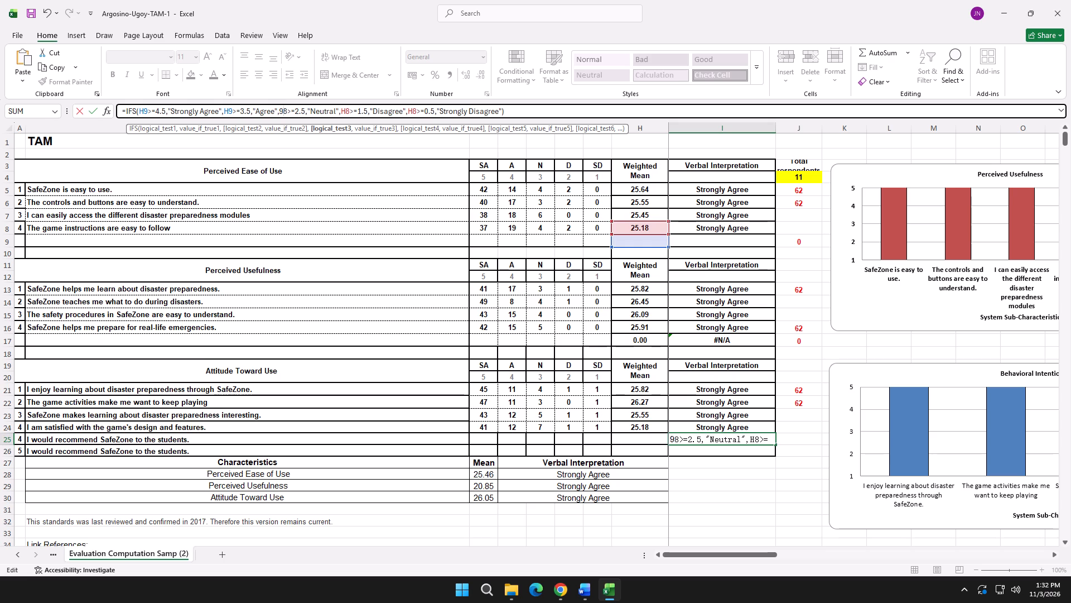
key(ctrl+z)
click(288, 112)
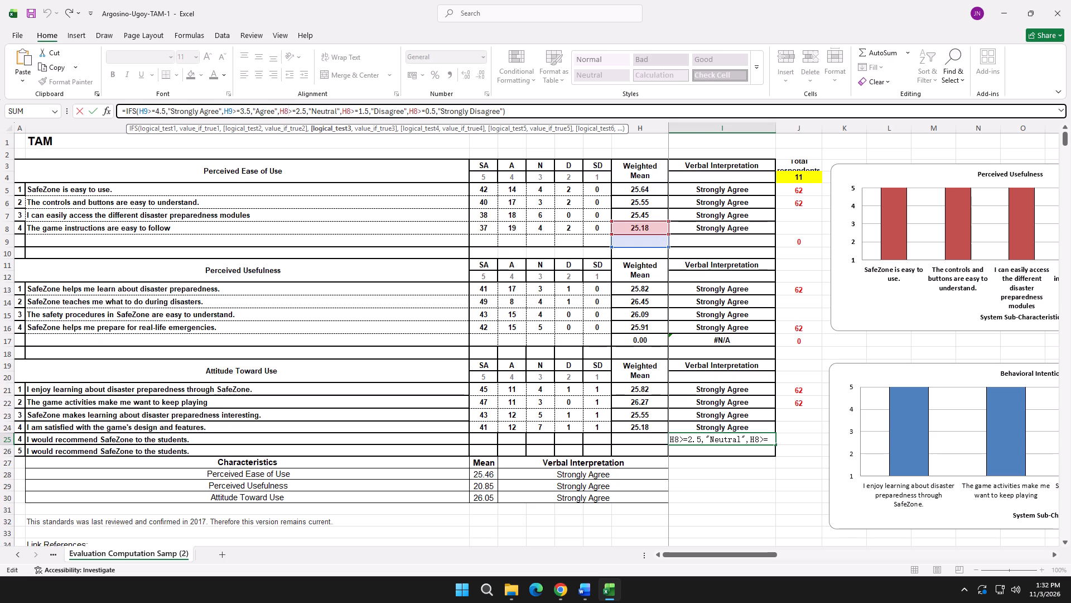
key(BackSpace)
key(9)
click(349, 111)
key(BackSpace)
key(9)
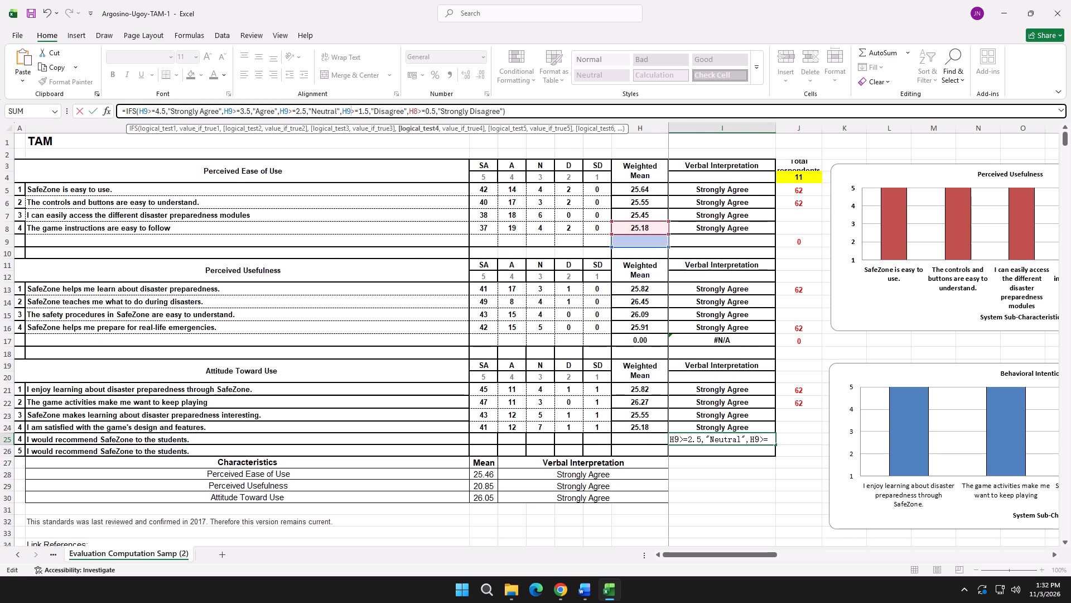
click(417, 111)
key(BackSpace)
key(9)
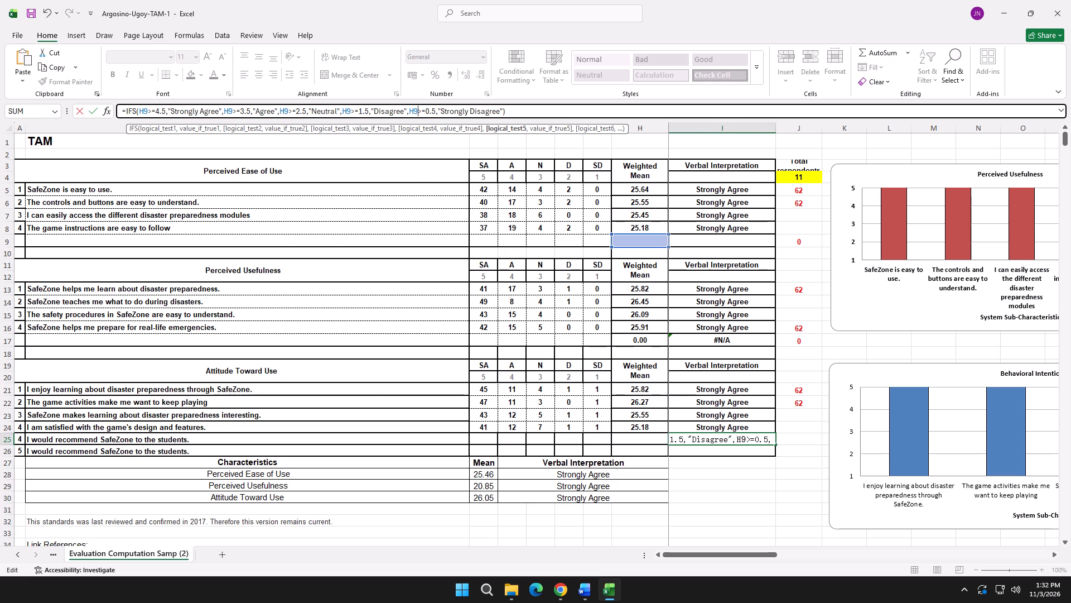
click(99, 110)
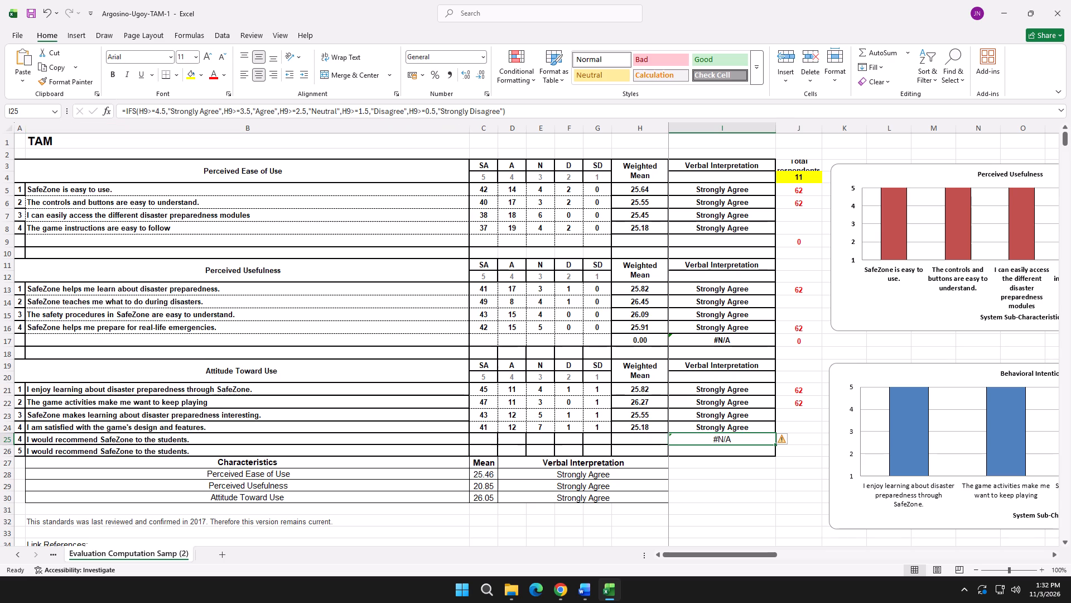
Copy the ROUND weighted mean formula from cell H24 into cell H25, for the row "I would recommend SafeZone to the students.".
click(652, 429)
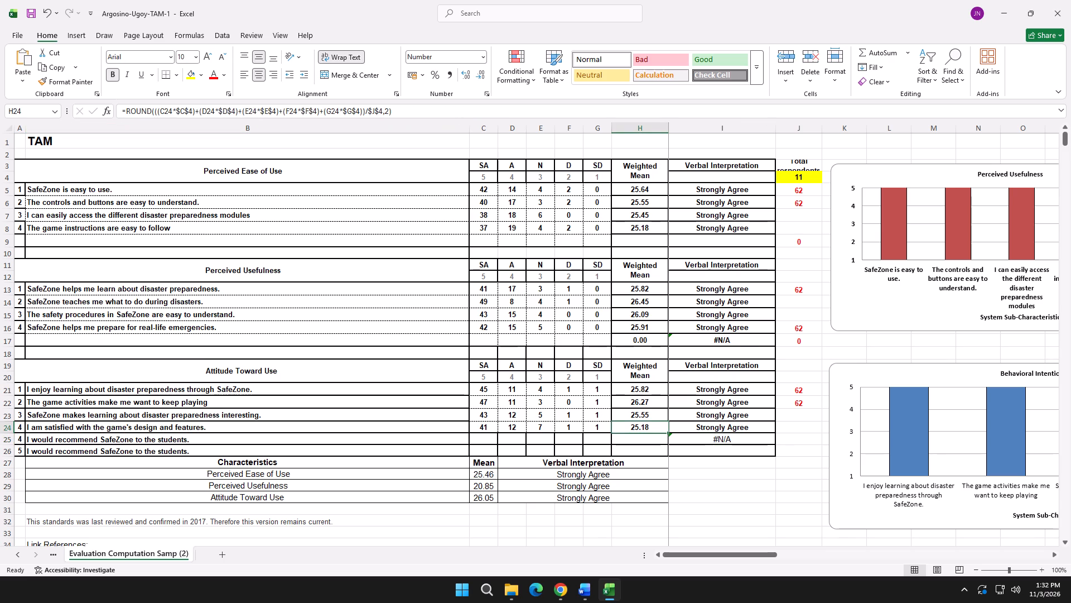
click(414, 111)
drag(422, 112, 310, 114)
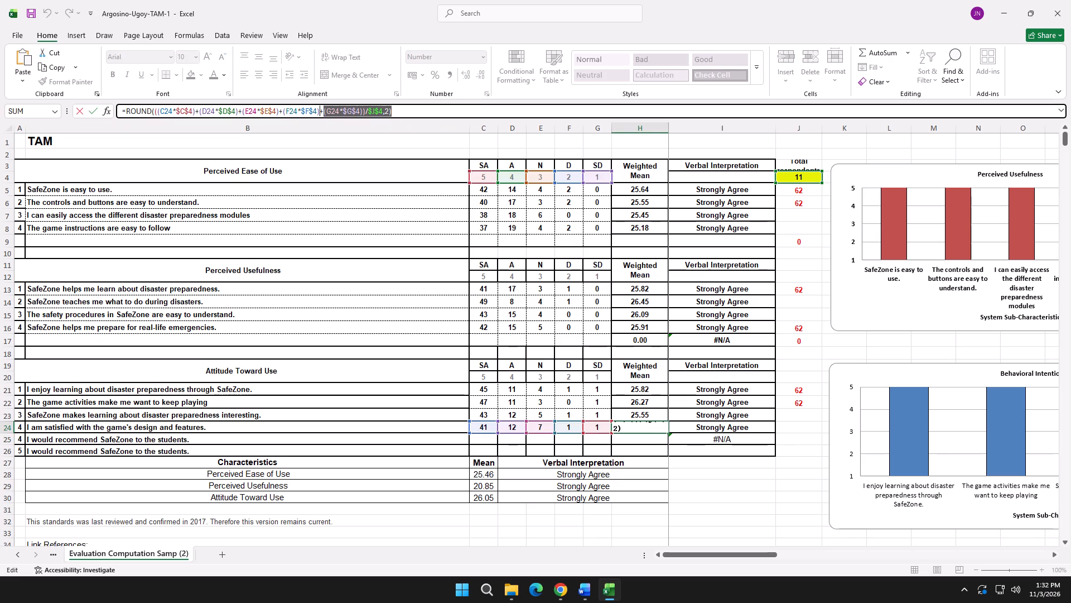
drag(310, 114, 97, 102)
key(ctrl+c)
click(628, 441)
click(627, 441)
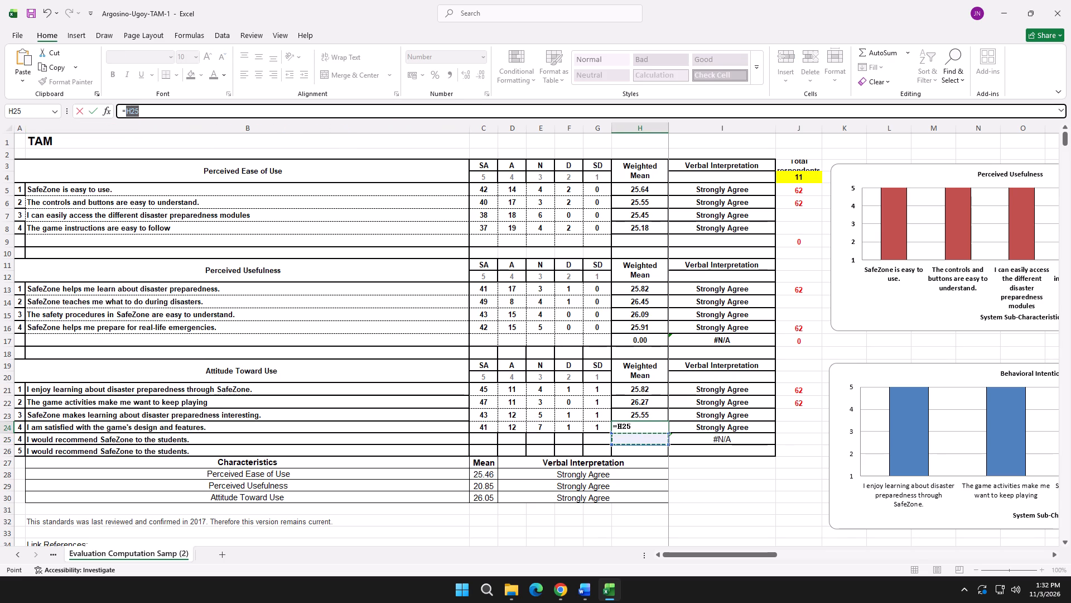
click(74, 115)
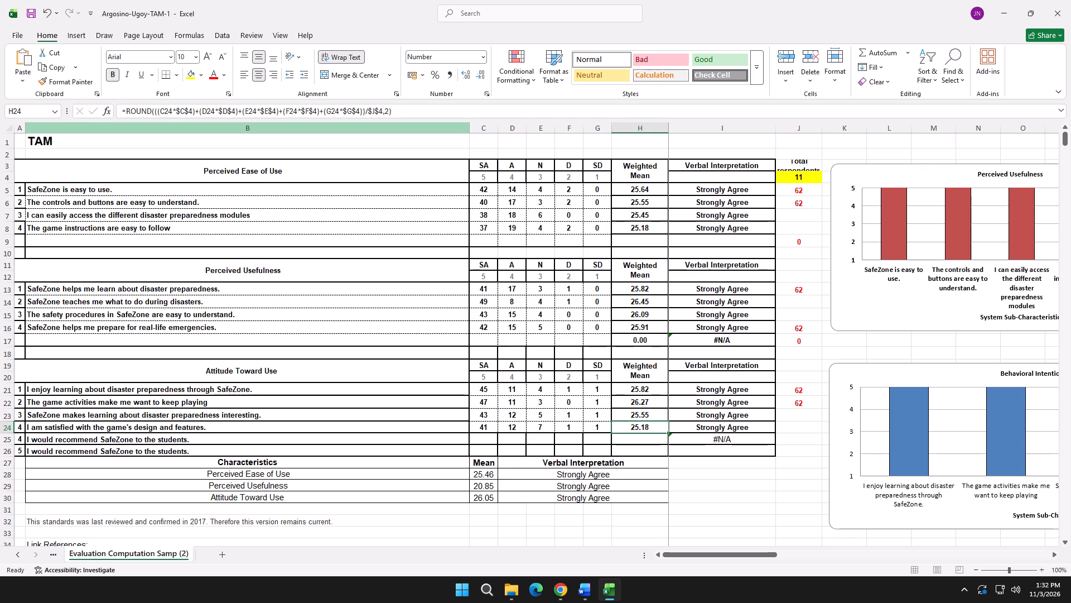
click(633, 440)
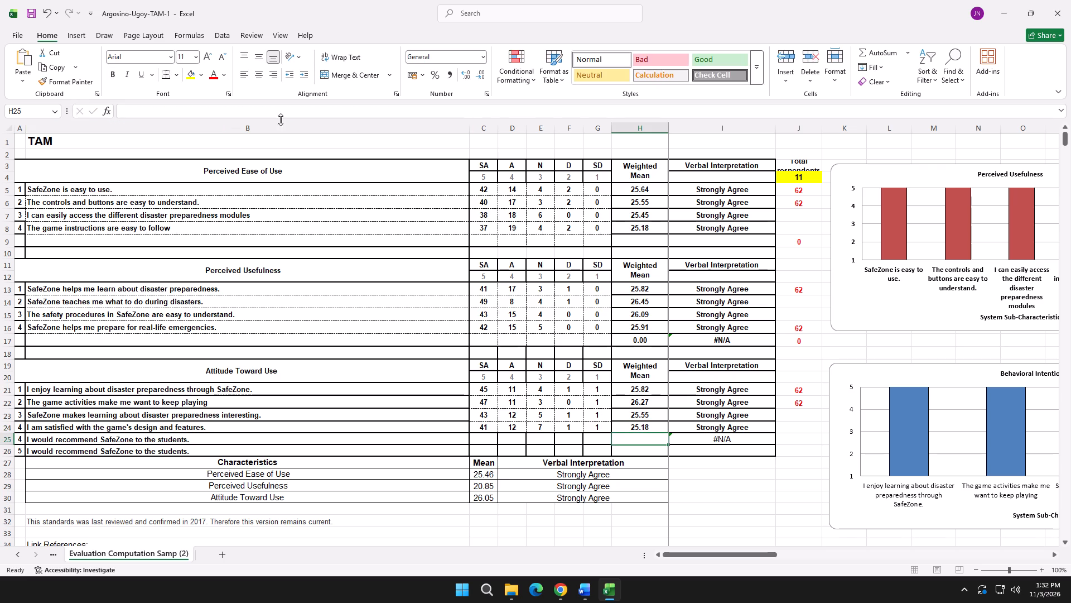
click(252, 113)
key(ctrl+v)
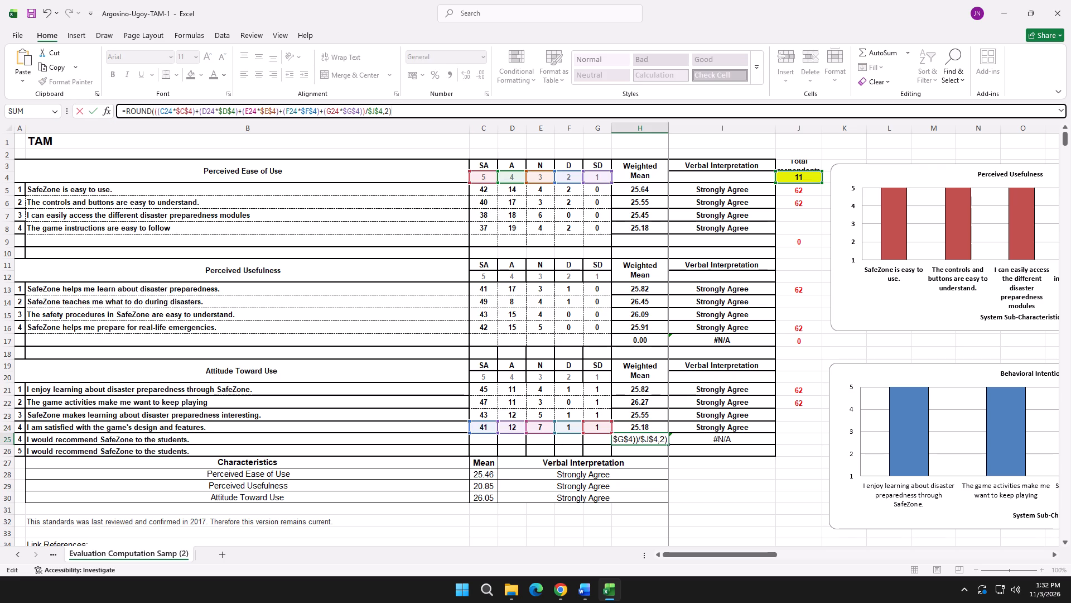
Point the weighted mean formula in H25 at its own row's responses, using C25, D25, E25, F25 and G25.
click(171, 112)
key(BackSpace)
key(5)
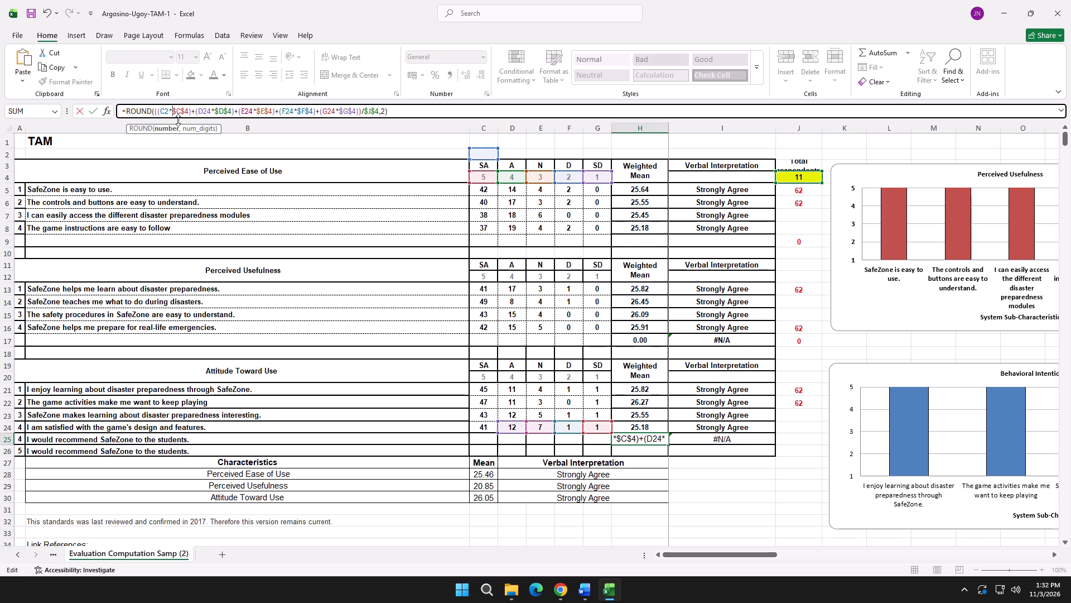
click(213, 111)
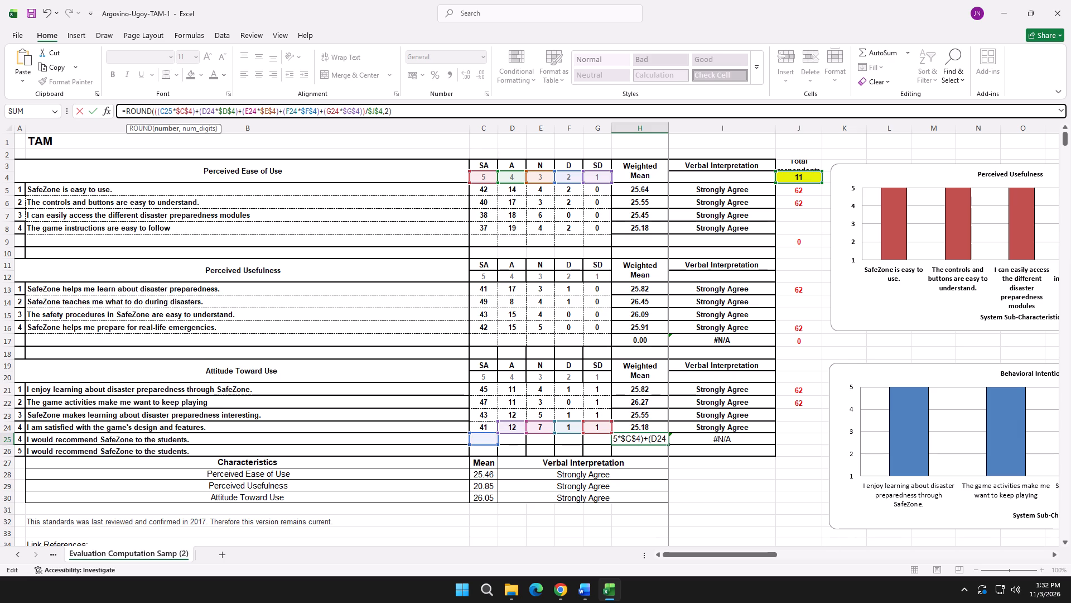
click(213, 111)
key(5)
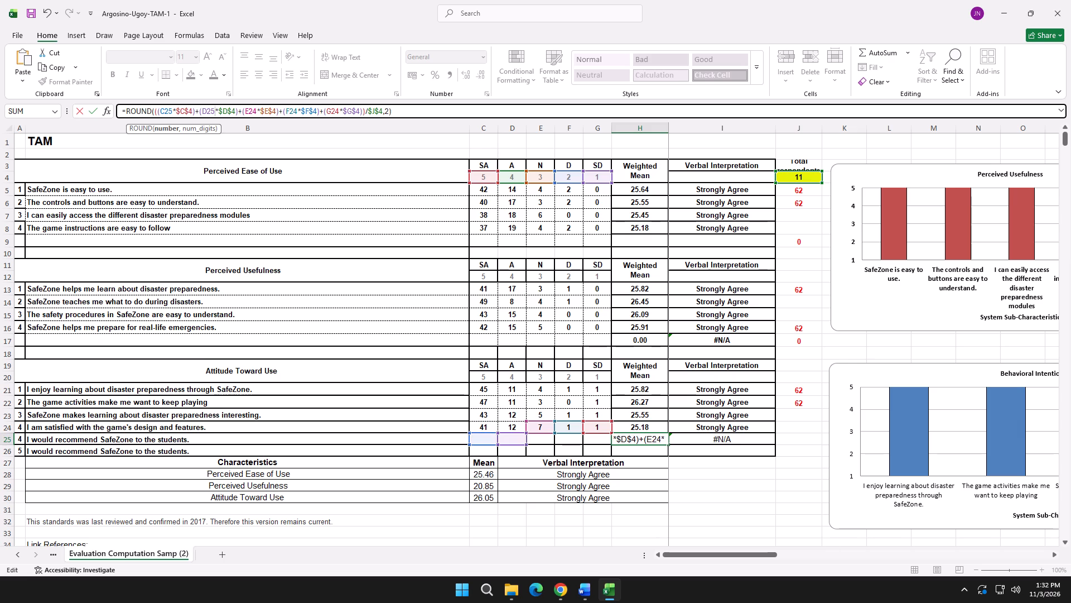
click(256, 110)
key(5)
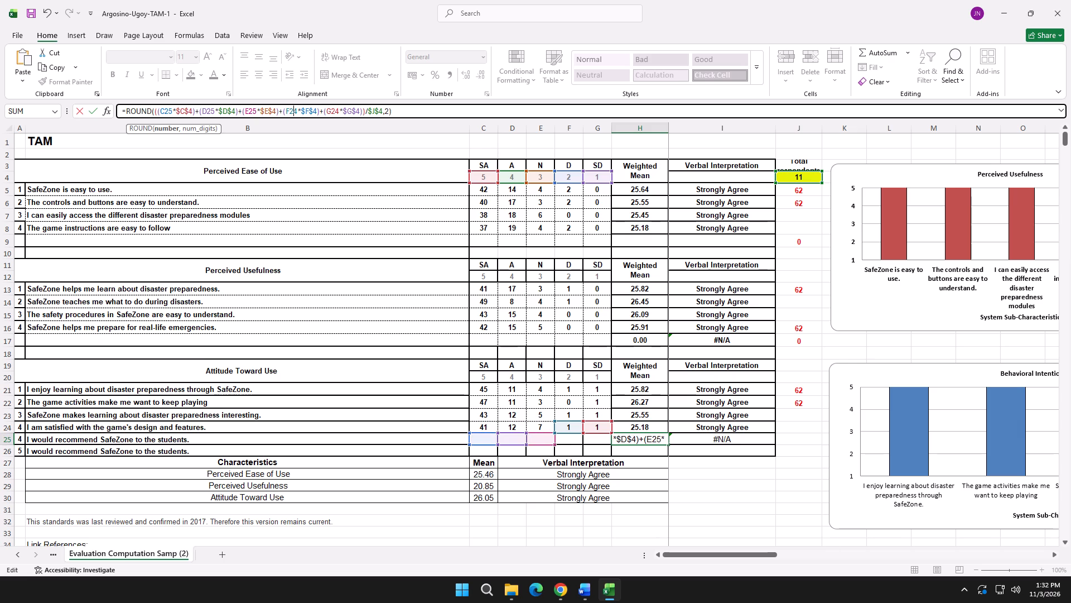
click(295, 111)
key(5)
click(339, 110)
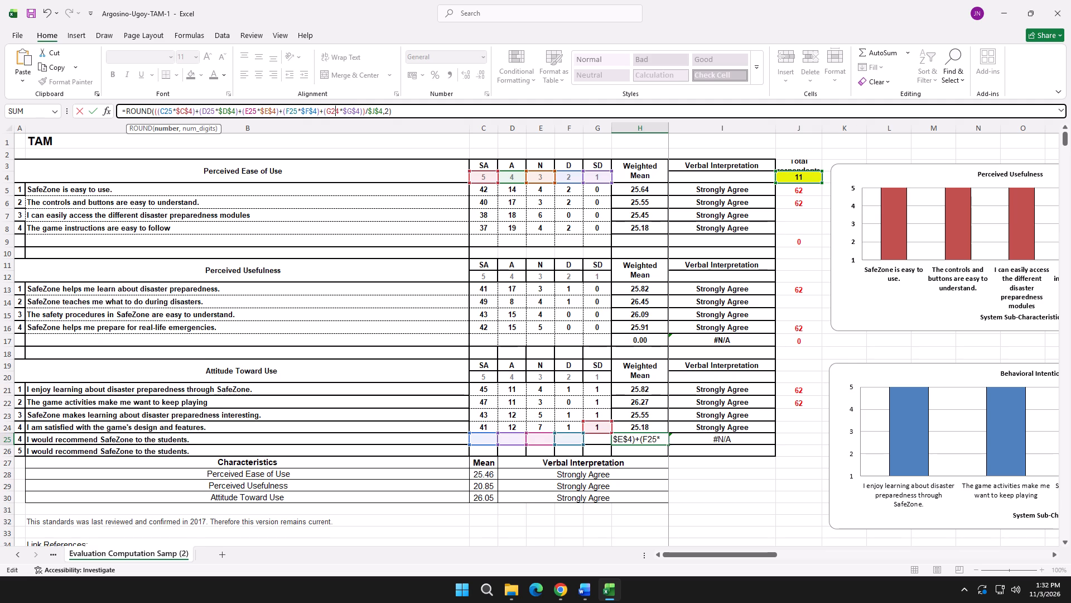
key(5)
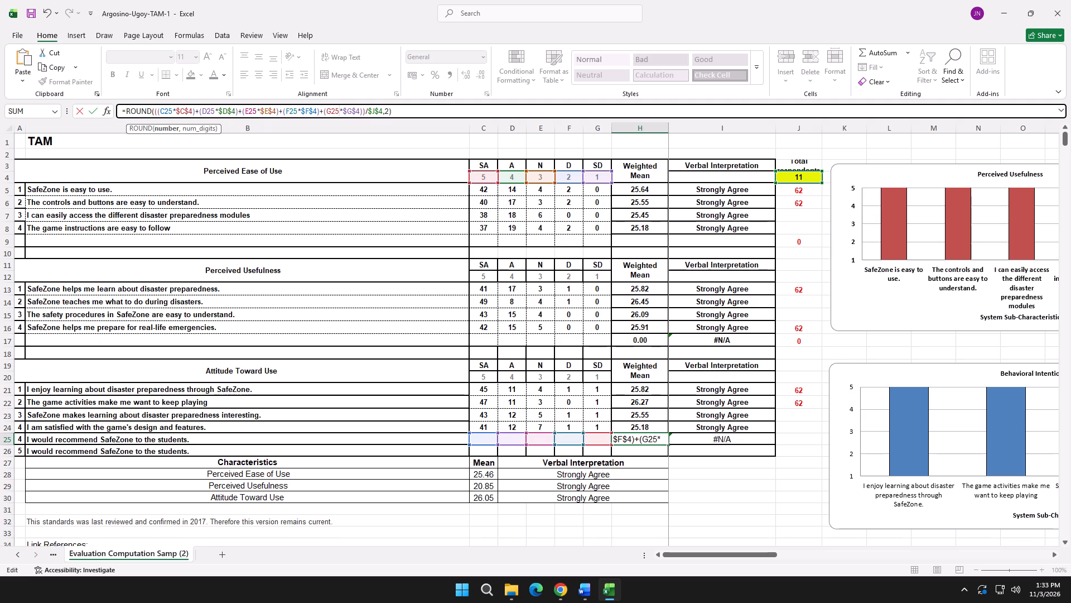
click(95, 114)
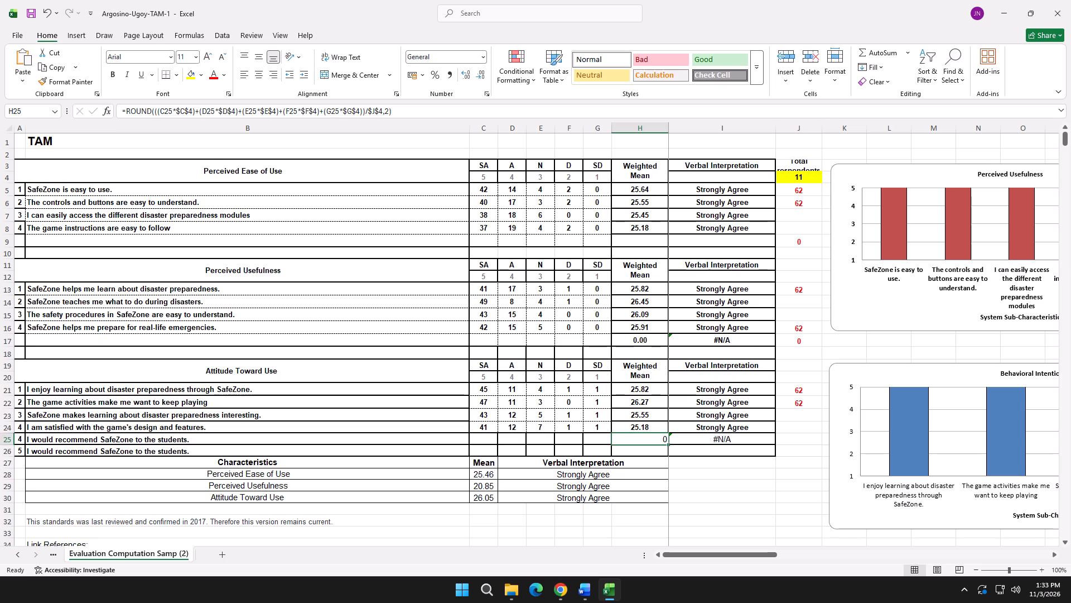
Compare the cell references in the weighted mean formulas of H22 to H24 in the Attitude Toward Use table.
click(628, 415)
click(641, 404)
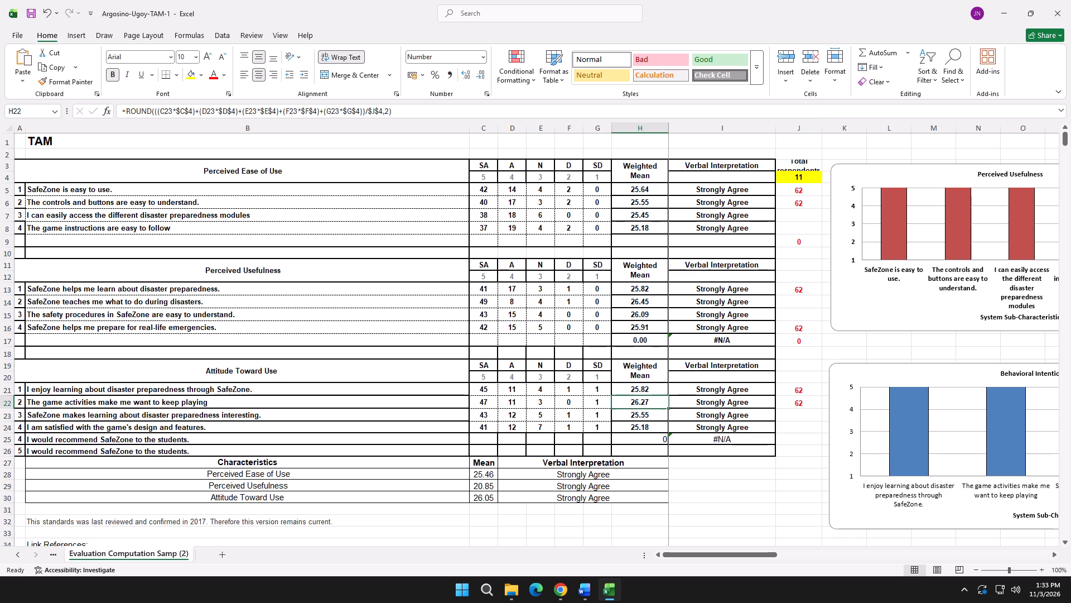
click(637, 428)
click(640, 423)
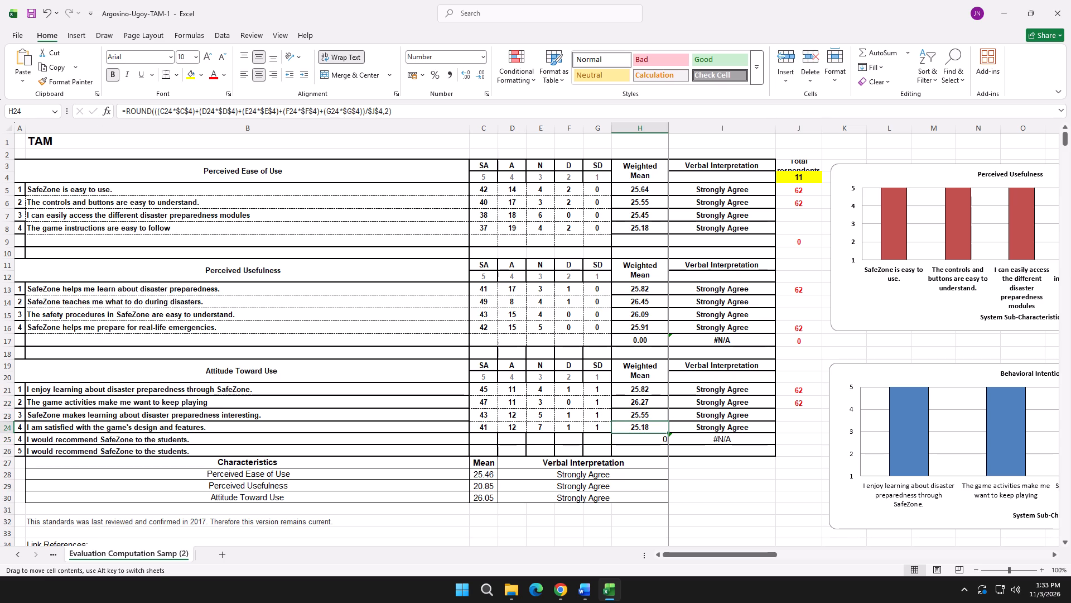
click(641, 415)
click(640, 427)
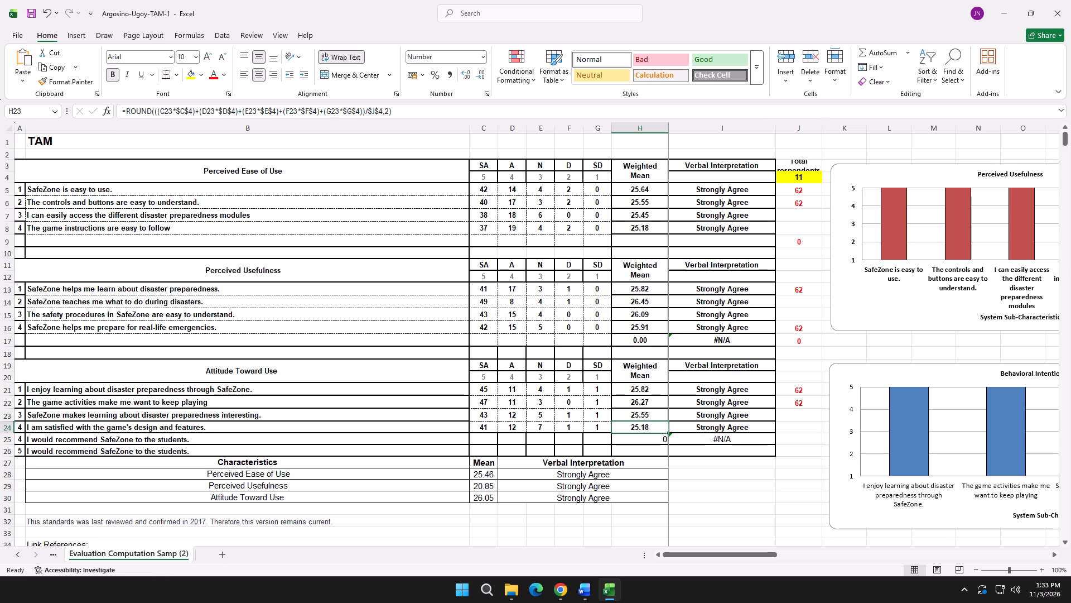
Center the weighted mean in cell H25 horizontally and make it bold.
click(650, 446)
click(655, 442)
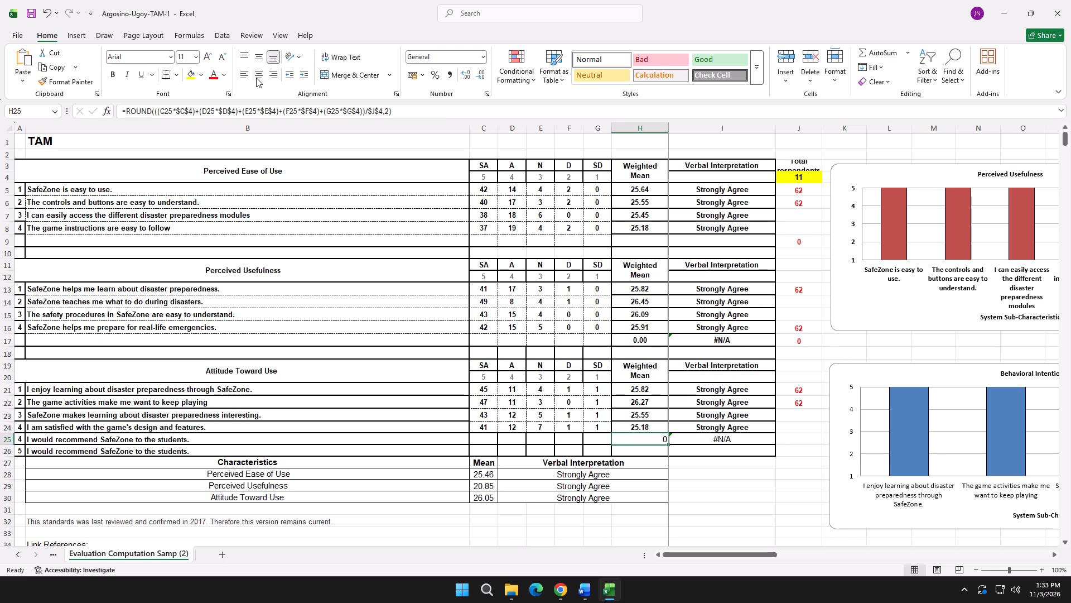
click(258, 61)
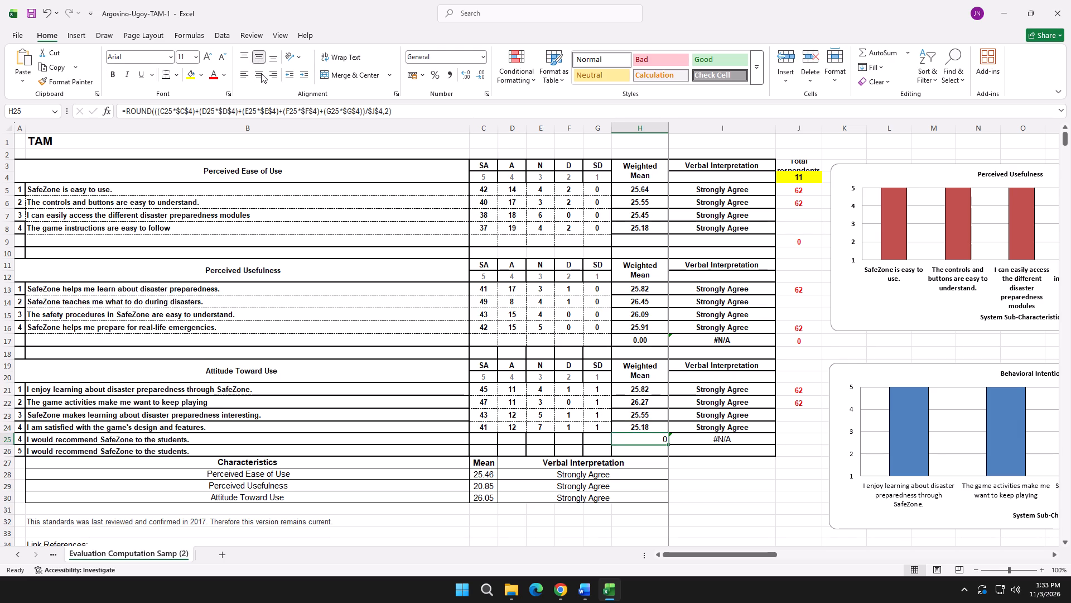
click(268, 61)
click(260, 74)
click(115, 73)
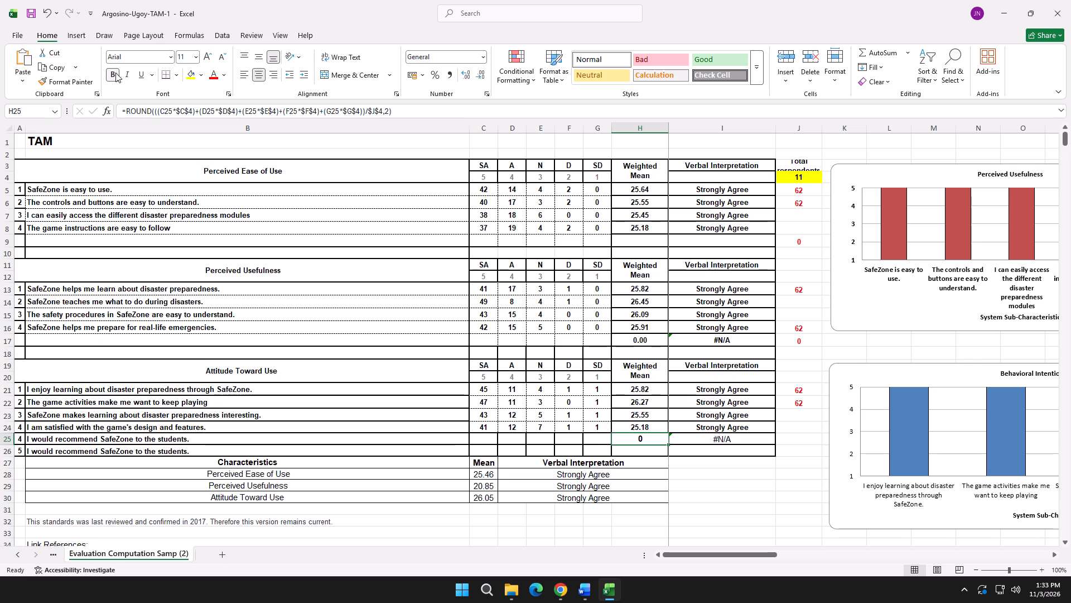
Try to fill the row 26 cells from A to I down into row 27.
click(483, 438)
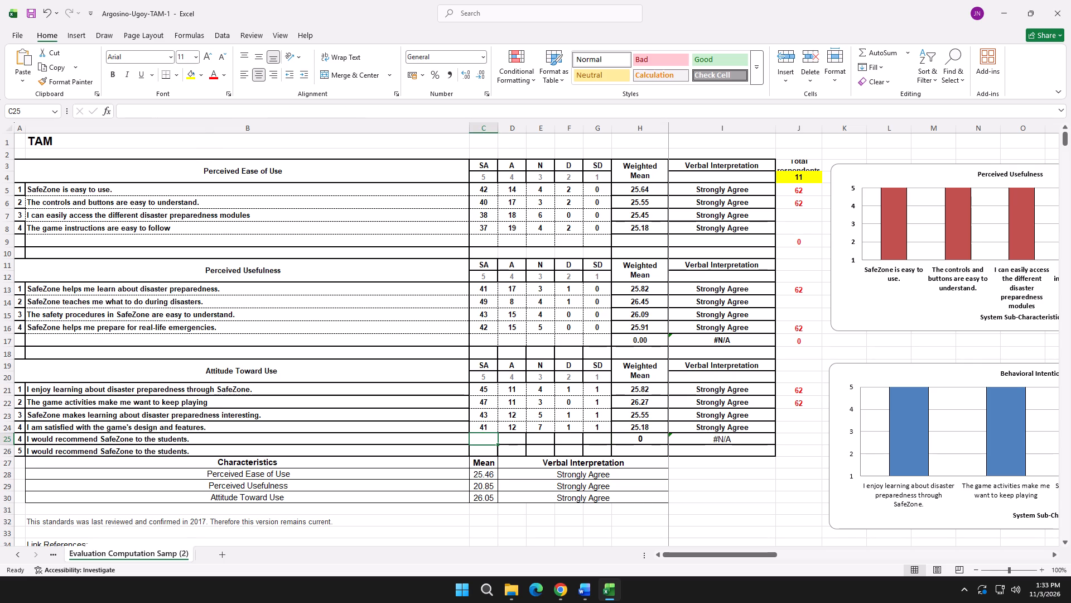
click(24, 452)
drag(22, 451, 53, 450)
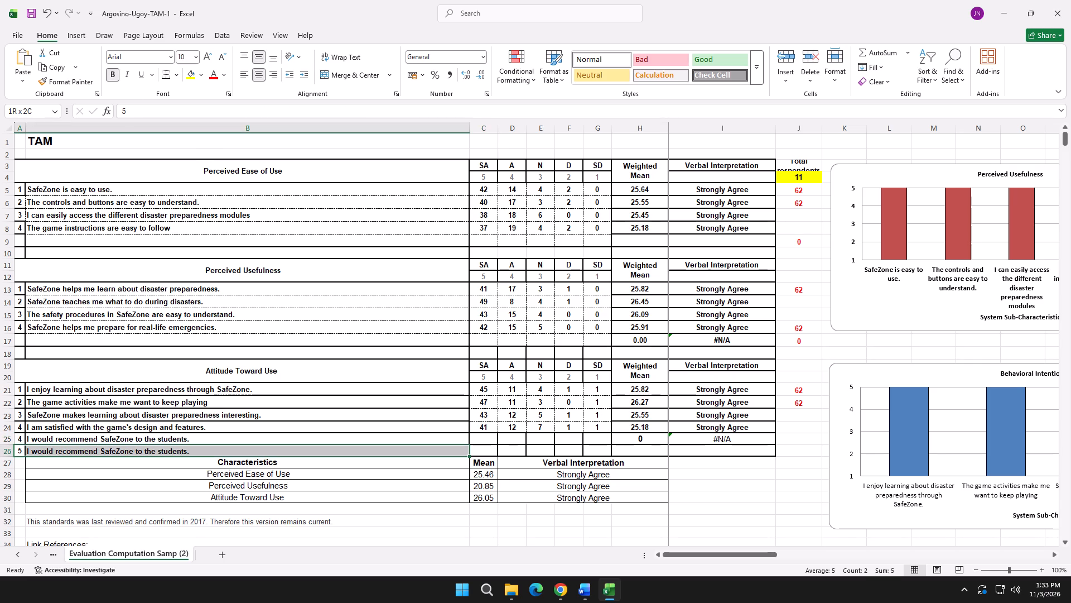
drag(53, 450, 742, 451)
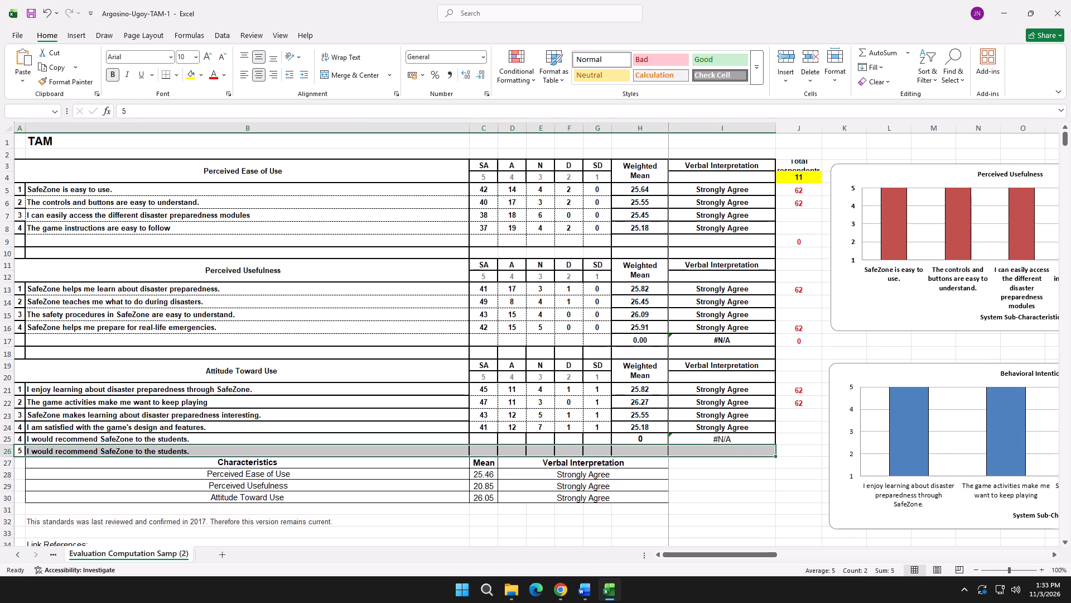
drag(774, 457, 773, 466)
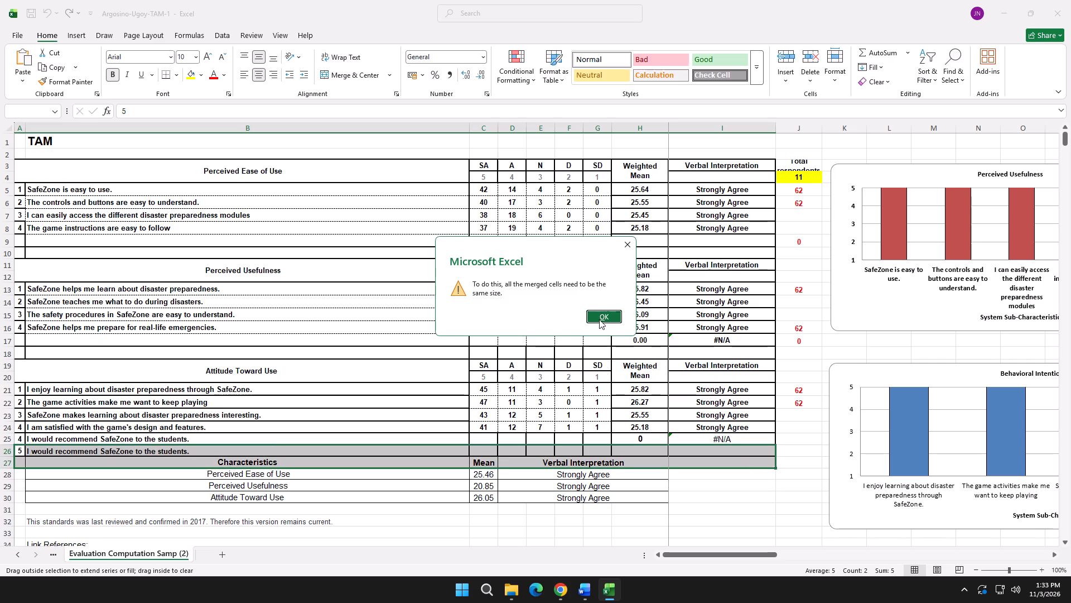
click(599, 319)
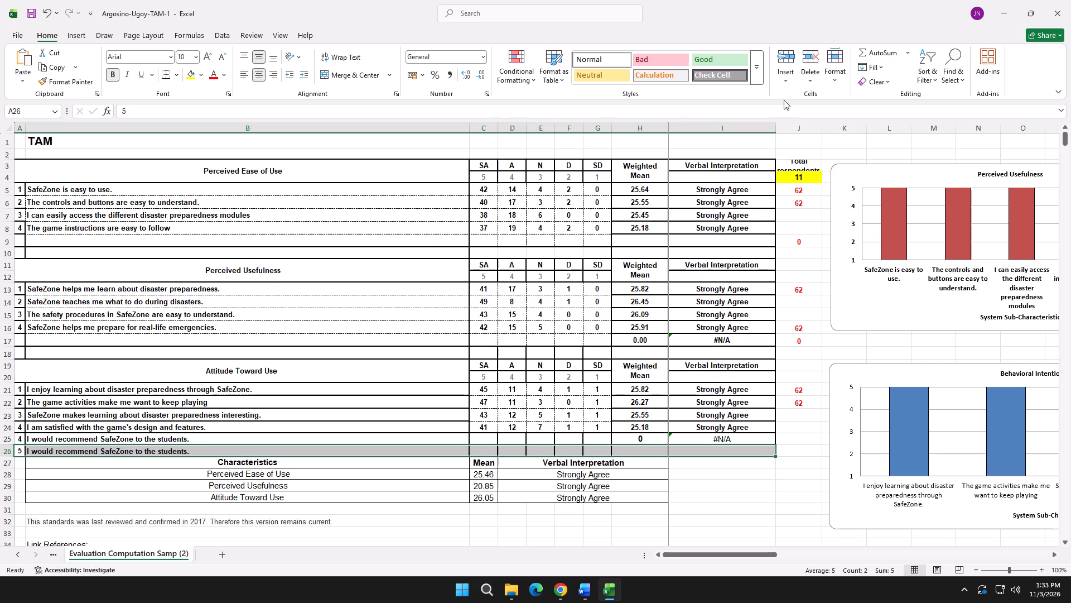
Insert blank cells across A26 to I26, shifting the existing cells down.
click(786, 77)
click(795, 100)
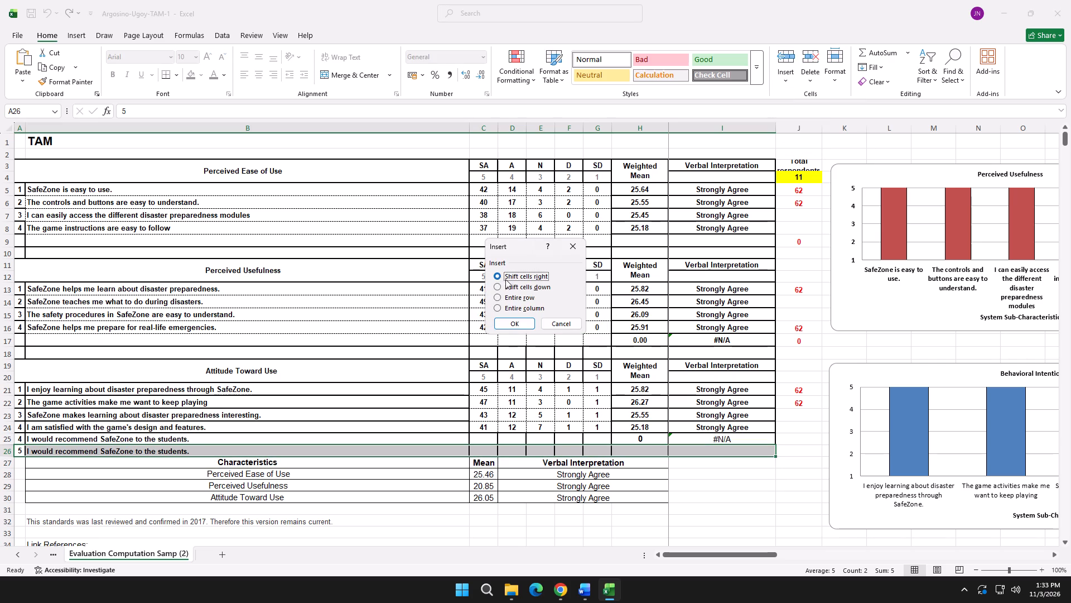
click(501, 284)
click(517, 323)
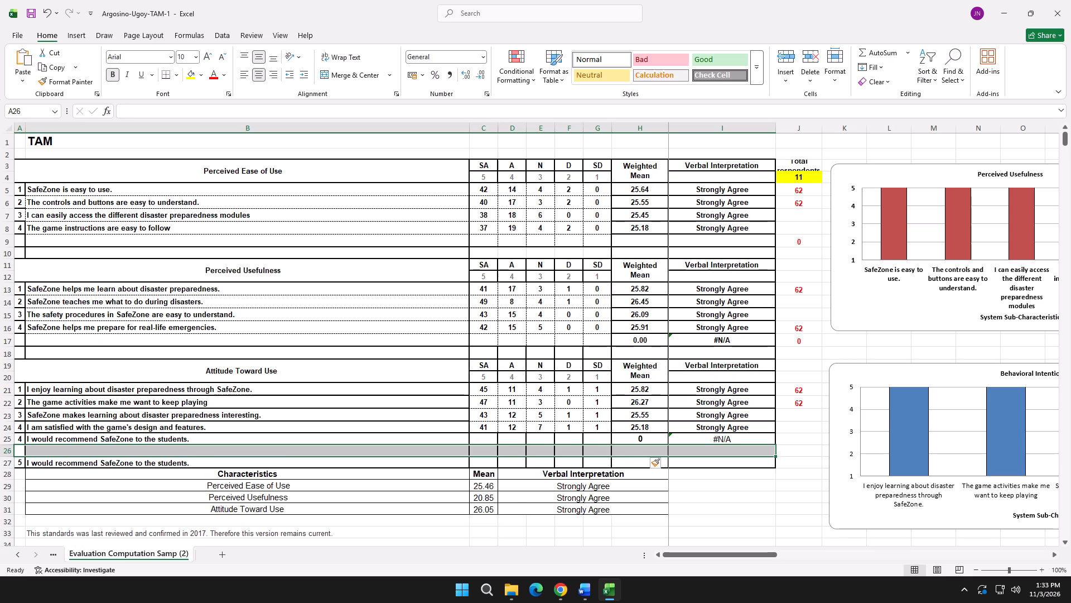
Number the new row 26 as 5 and copy the statement "I would recommend SafeZone to the students." from B27 into B26.
click(100, 453)
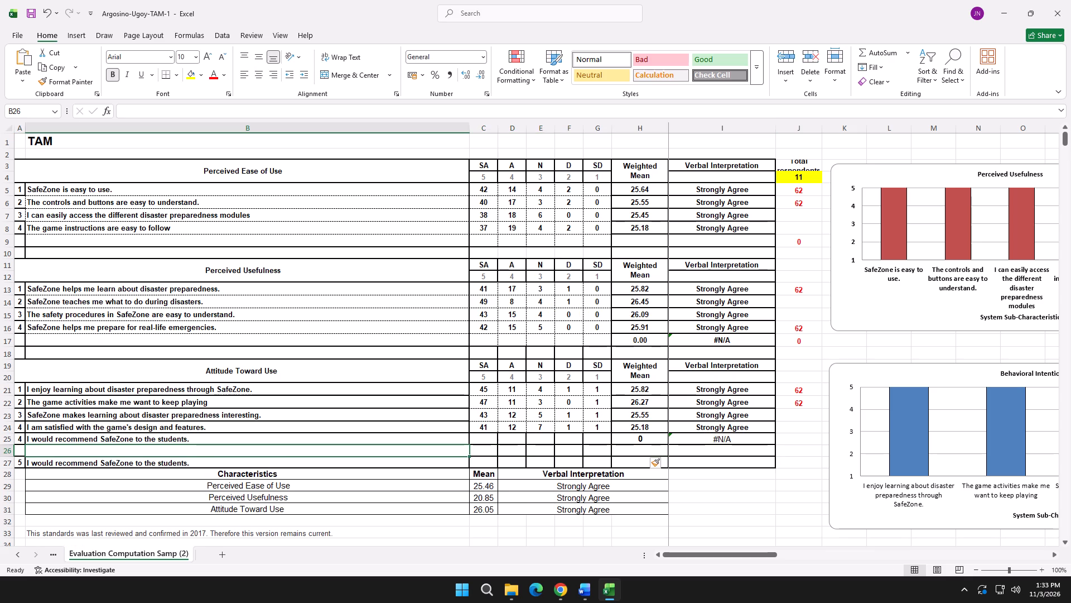
double_click(20, 453)
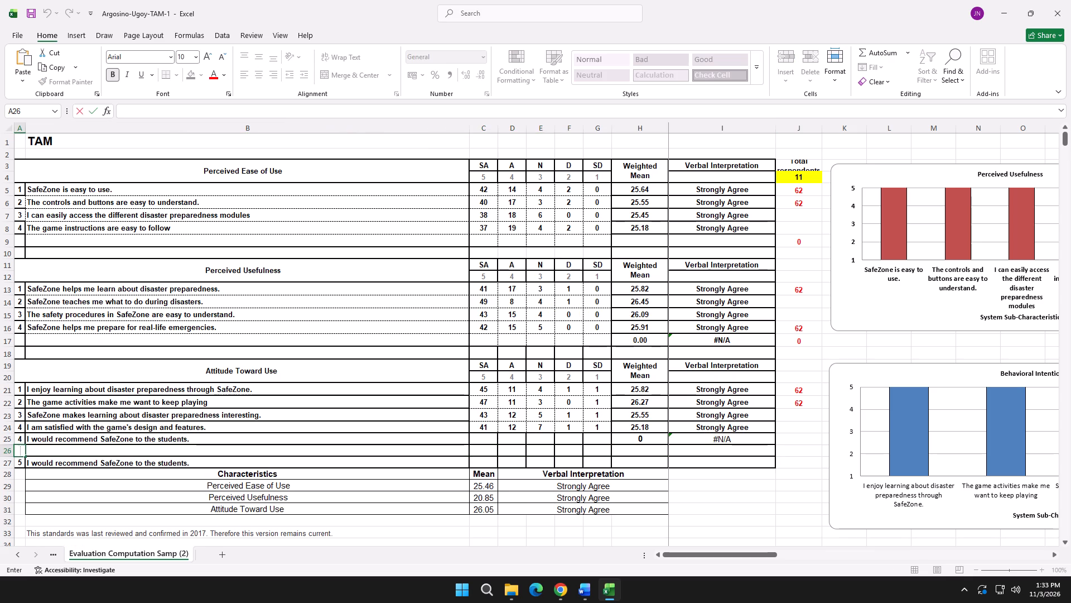
key(5)
double_click(170, 463)
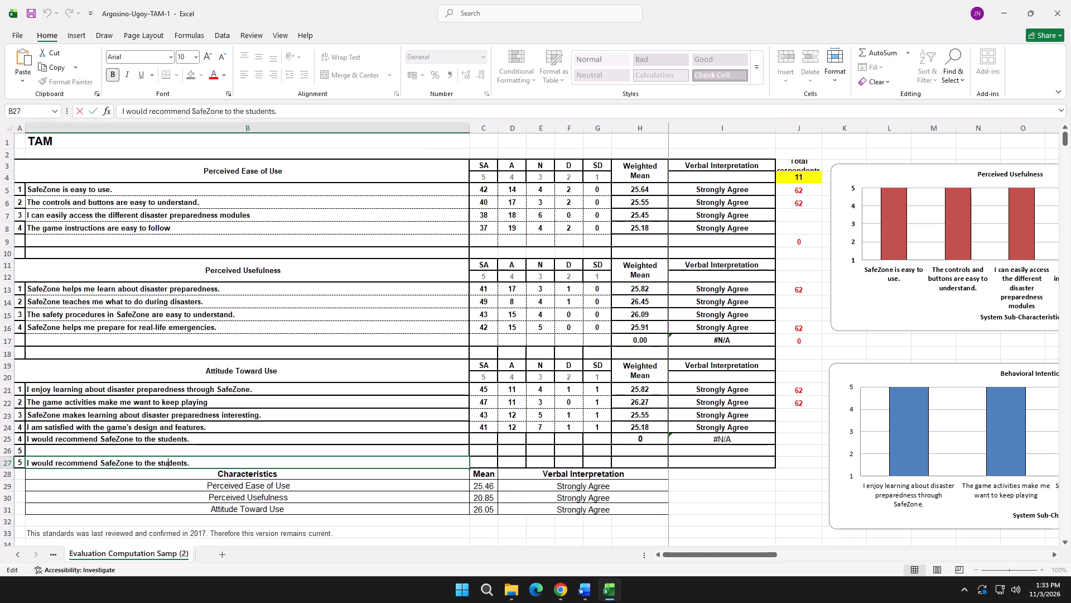
drag(208, 463, 22, 465)
key(ctrl+c)
triple_click(54, 451)
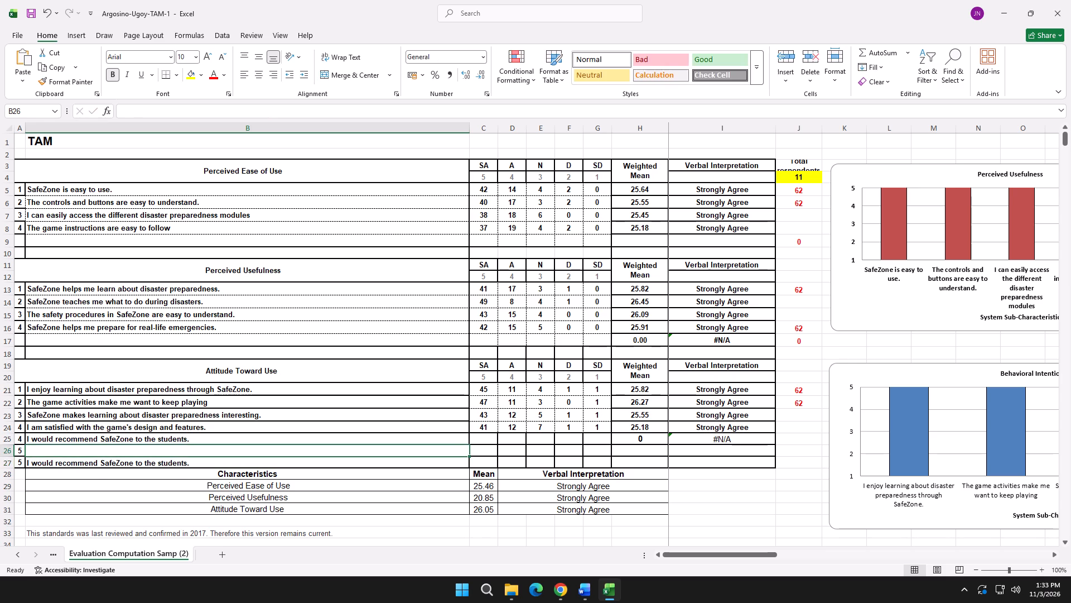
key(ctrl+v)
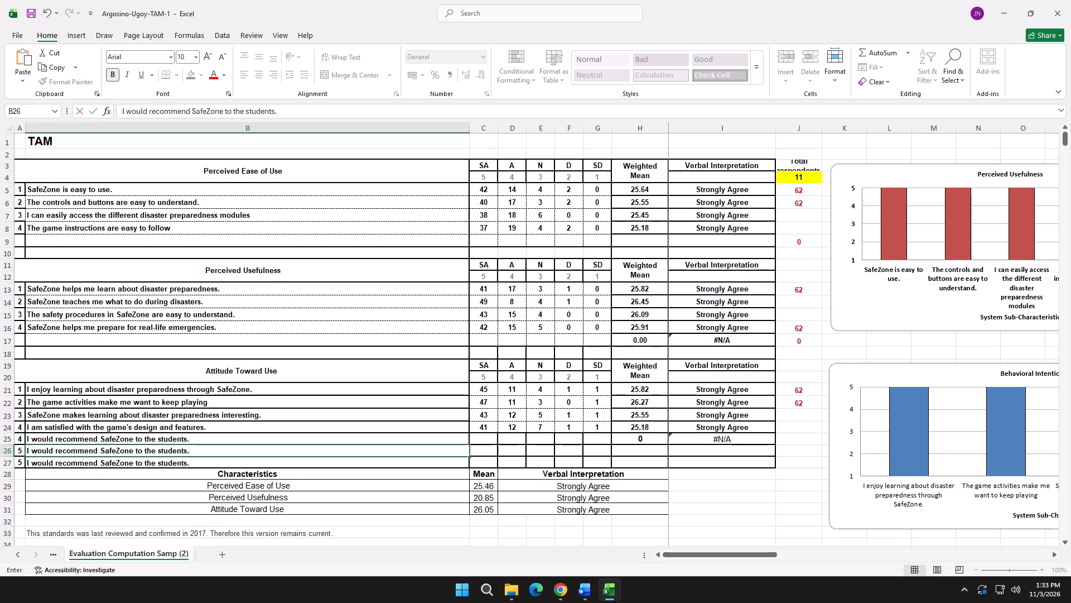
Renumber the last Attitude Toward Use items, setting A25 to 5 and A26 to 6.
double_click(22, 463)
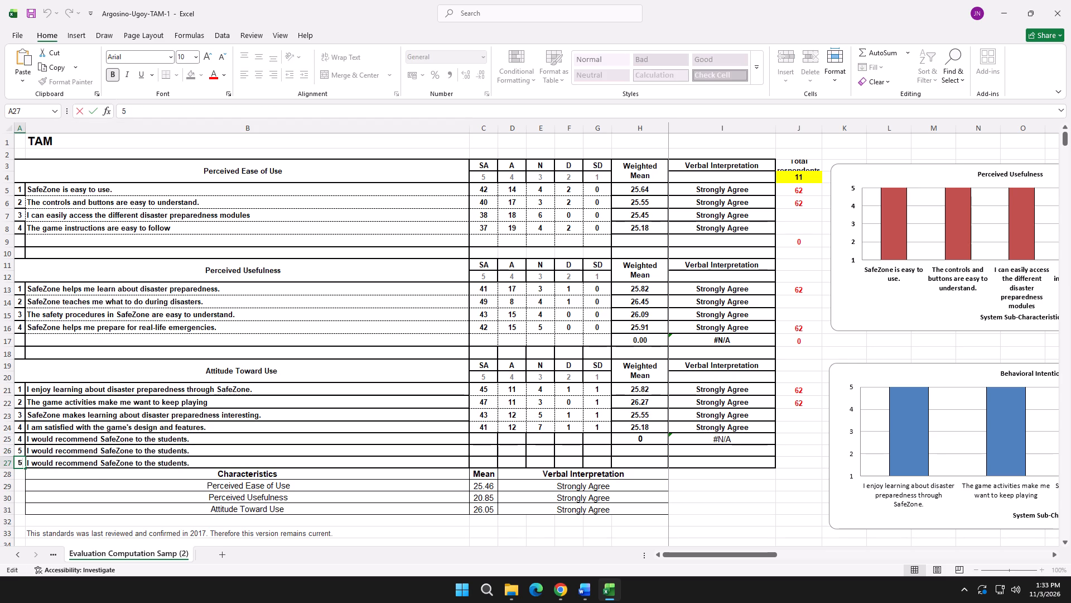
double_click(22, 440)
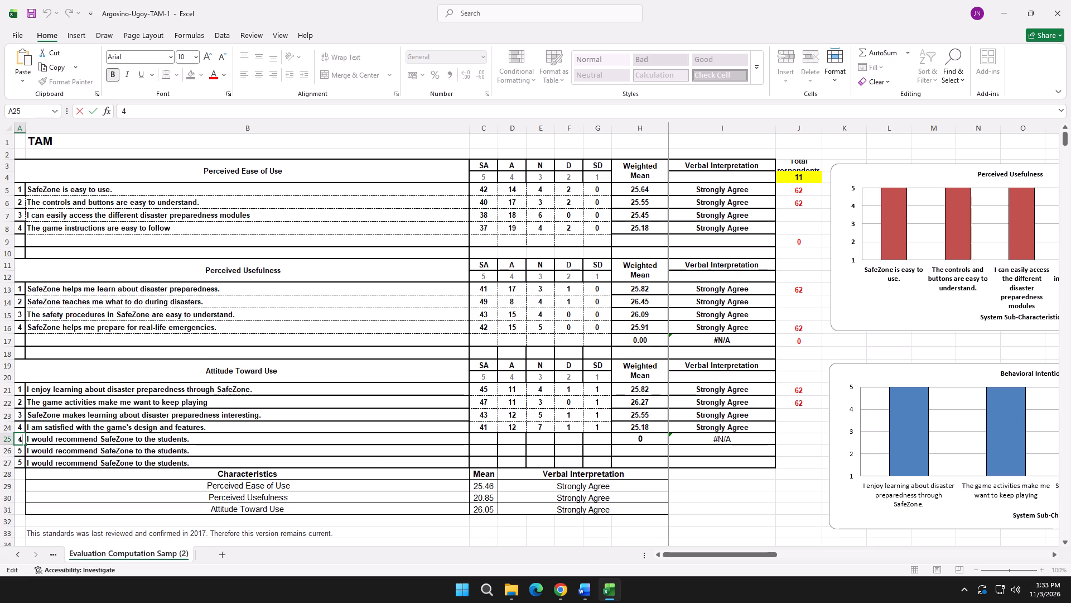
click(22, 439)
key(5)
double_click(22, 451)
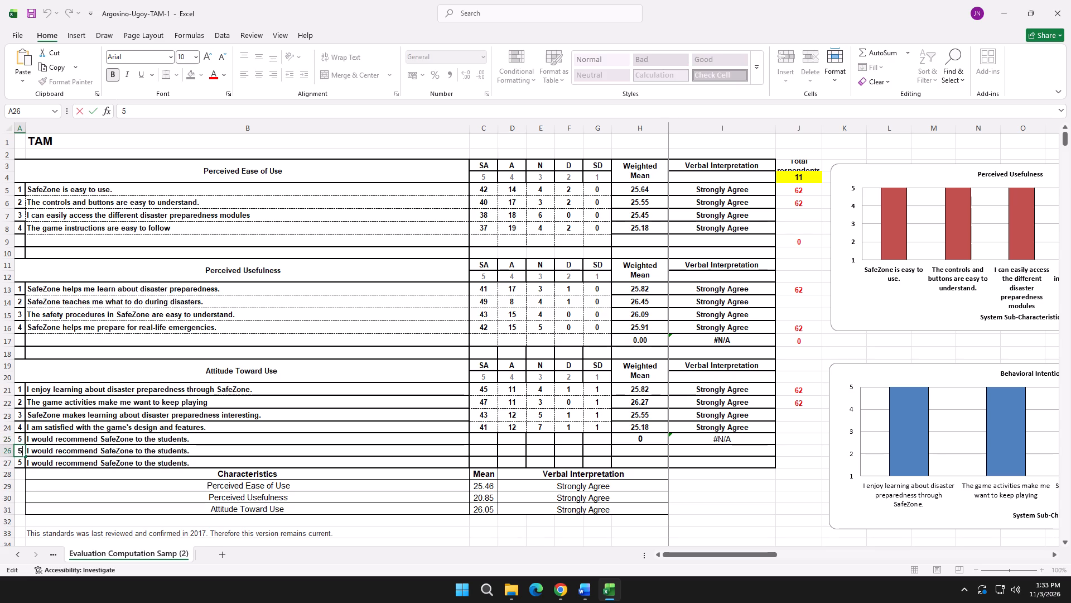
click(22, 451)
key(6)
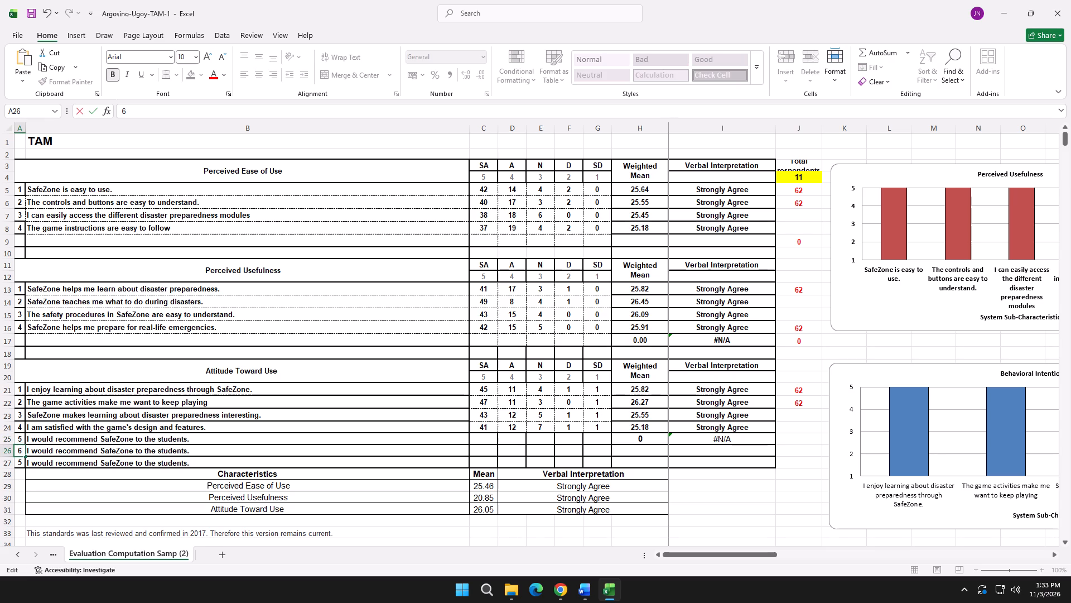
Delete the duplicate statement row's cells A27 to I27, shifting cells left.
click(251, 465)
drag(19, 464, 563, 461)
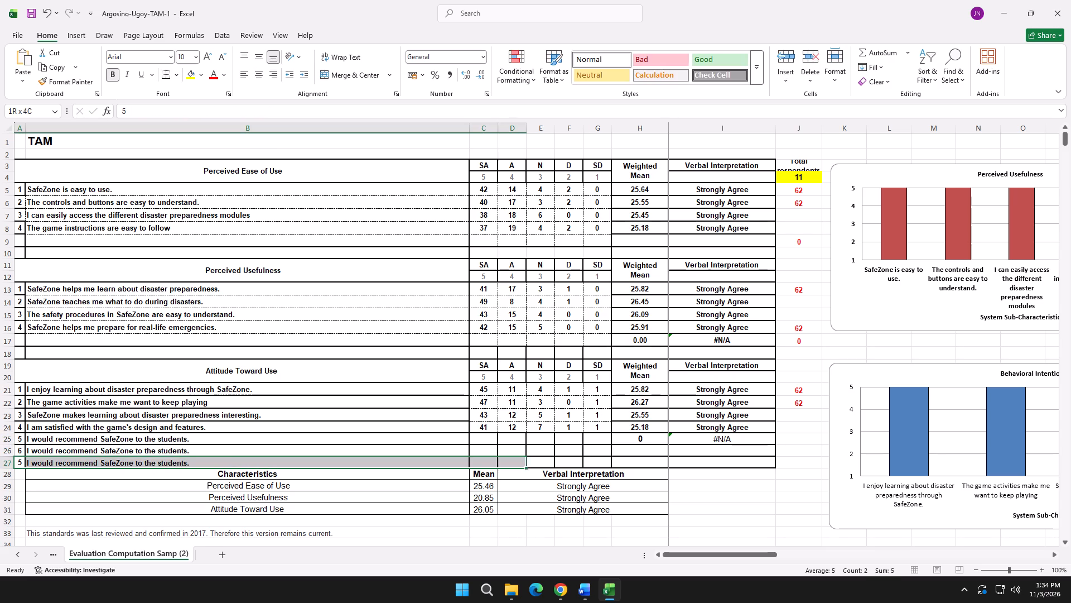
drag(563, 461, 721, 461)
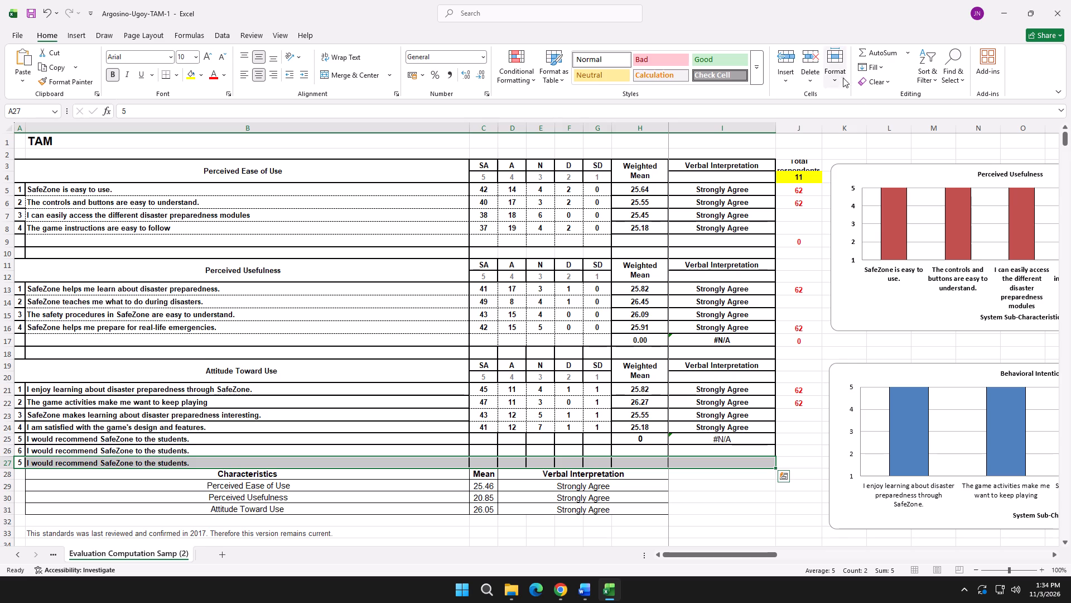
click(813, 67)
click(819, 93)
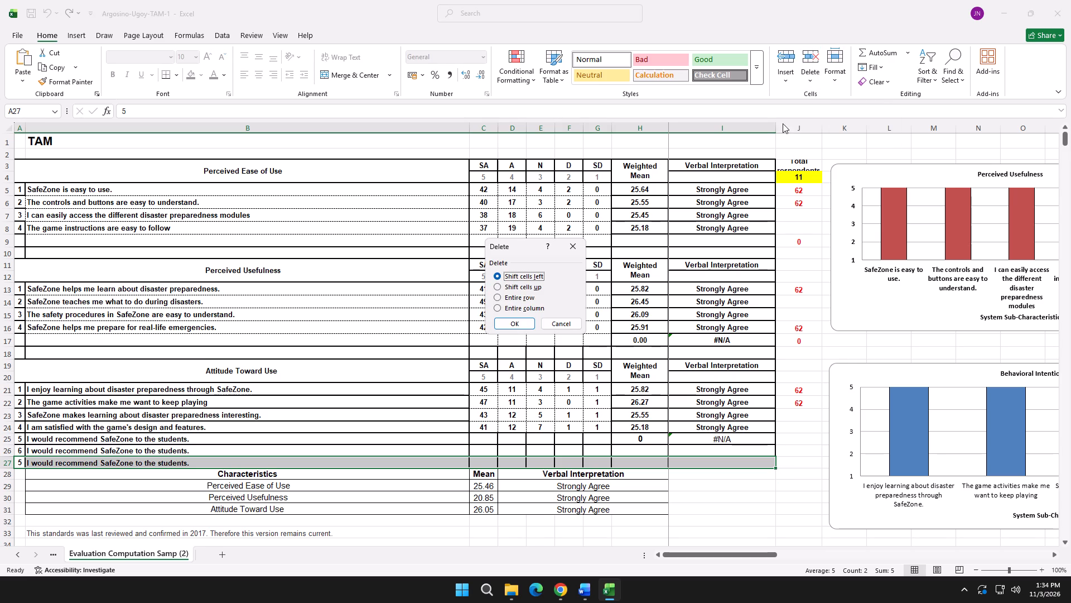
click(510, 318)
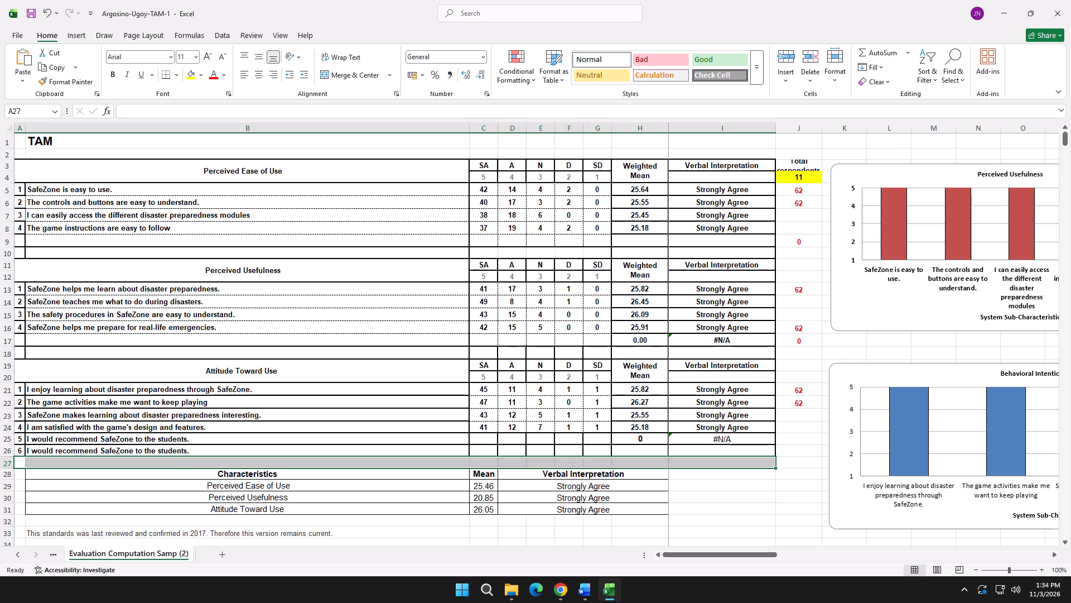
click(543, 451)
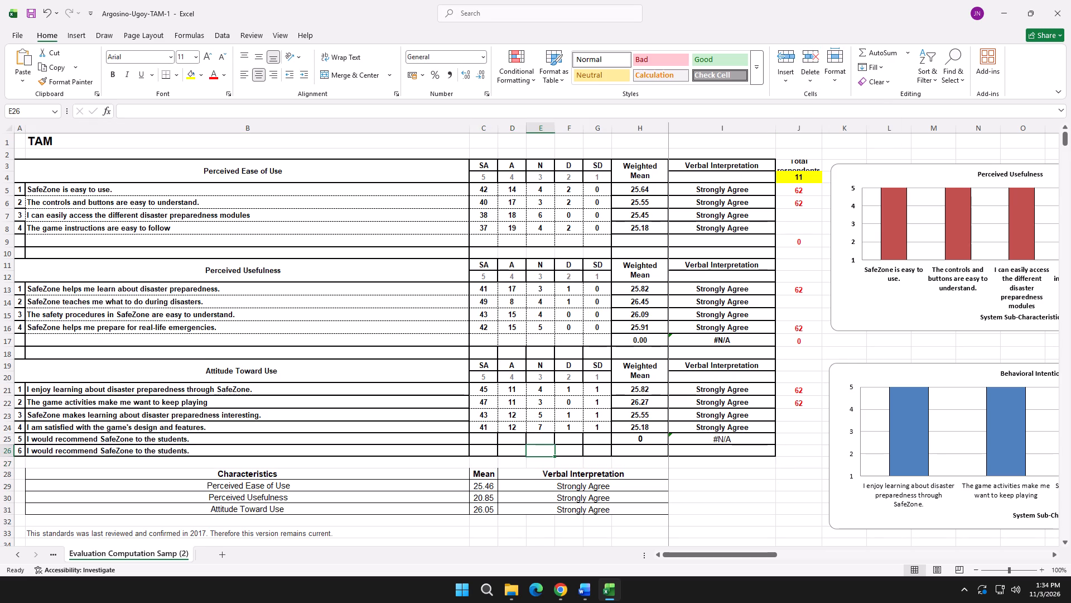
Switch to Chrome, open the responses of the student gform, and examine all items in the Attitude Toward Use chart.
key(alt+Tab)
key(alt+Tab)
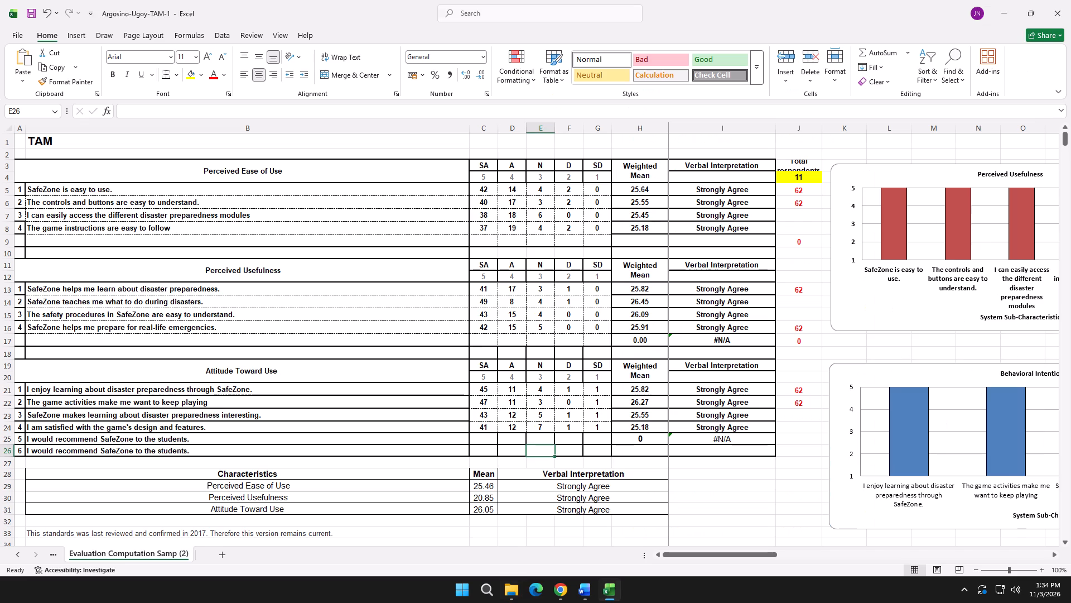
click(557, 586)
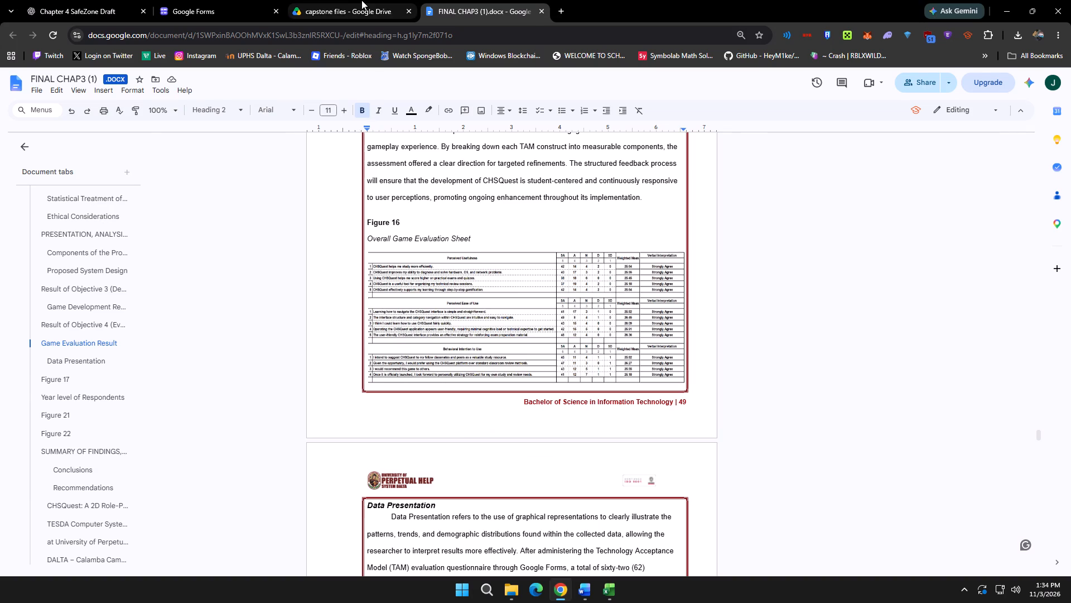
click(363, 0)
click(219, 0)
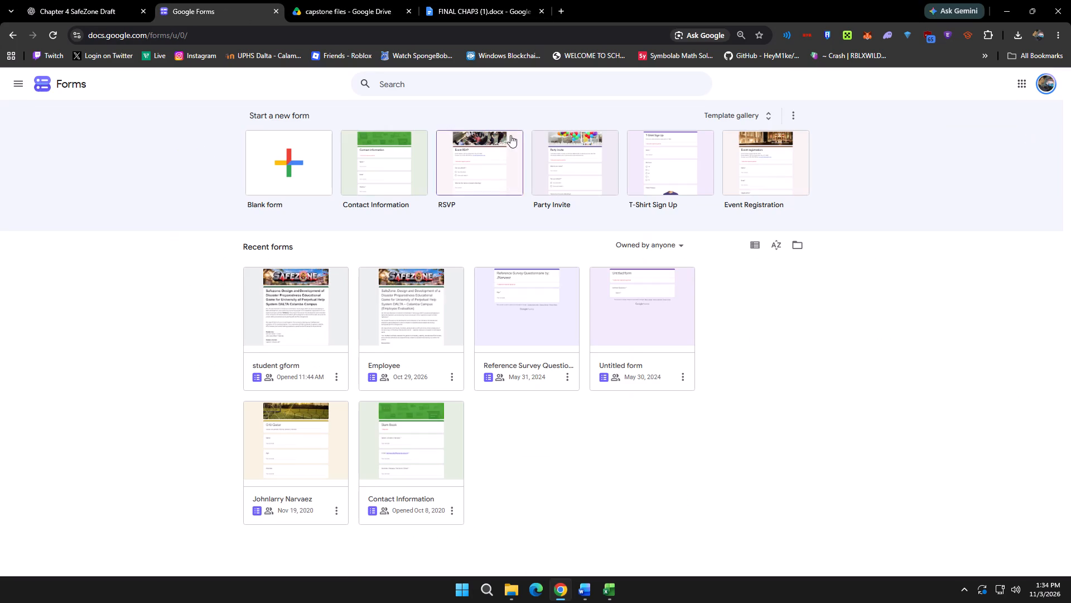
click(300, 315)
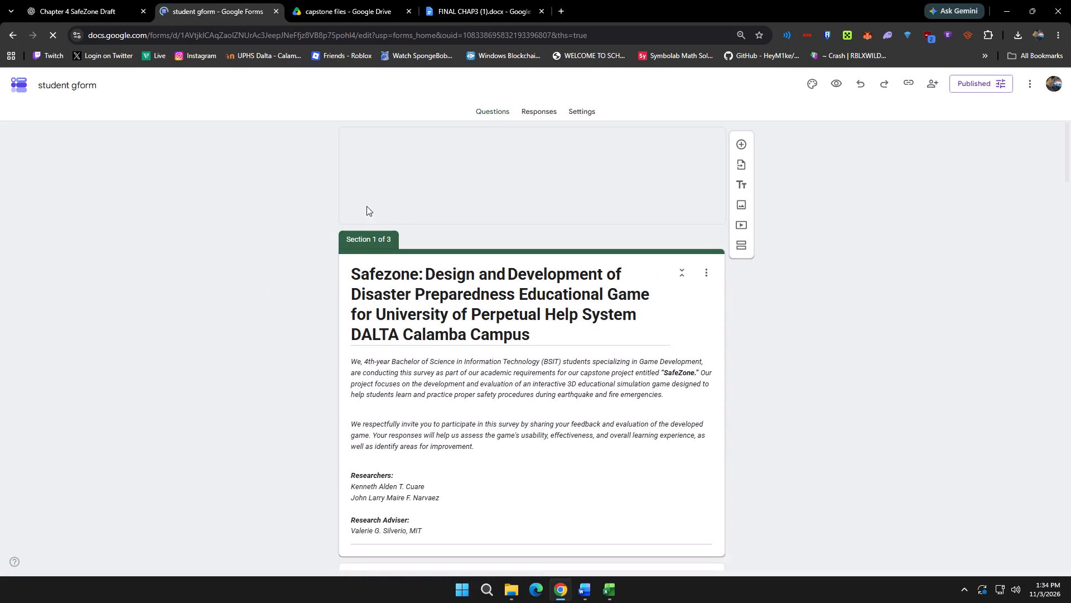
click(533, 114)
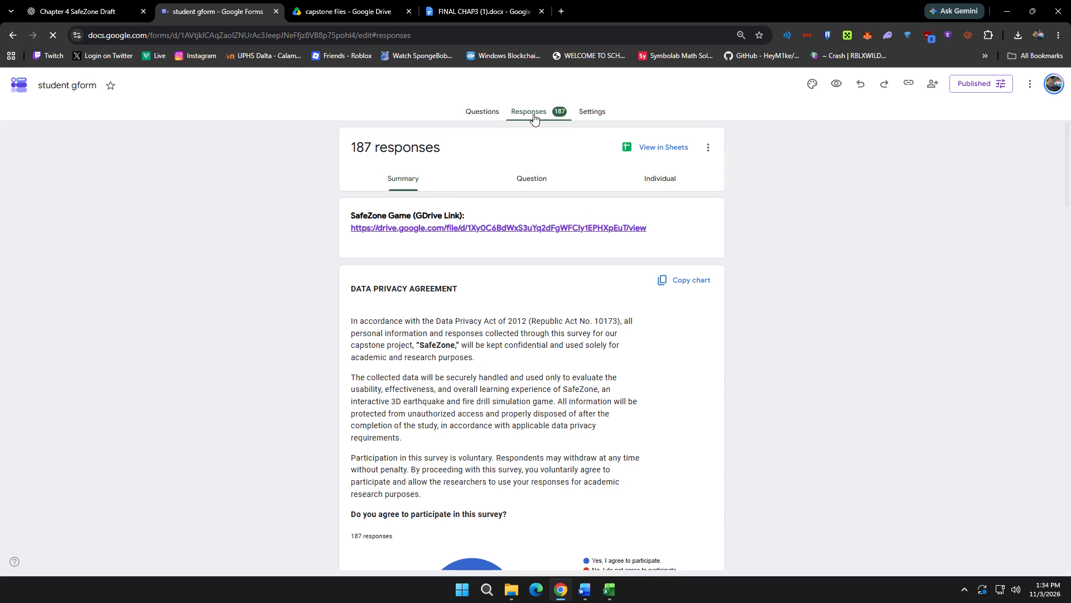
scroll(561, 137, down, 9)
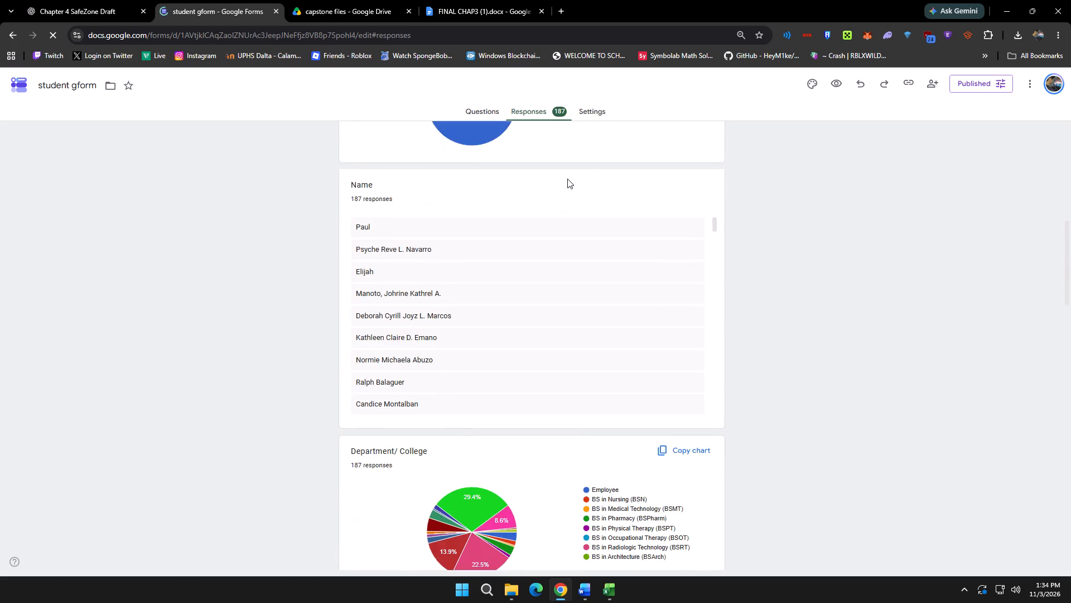
scroll(566, 181, down, 8)
scroll(295, 261, up, 5)
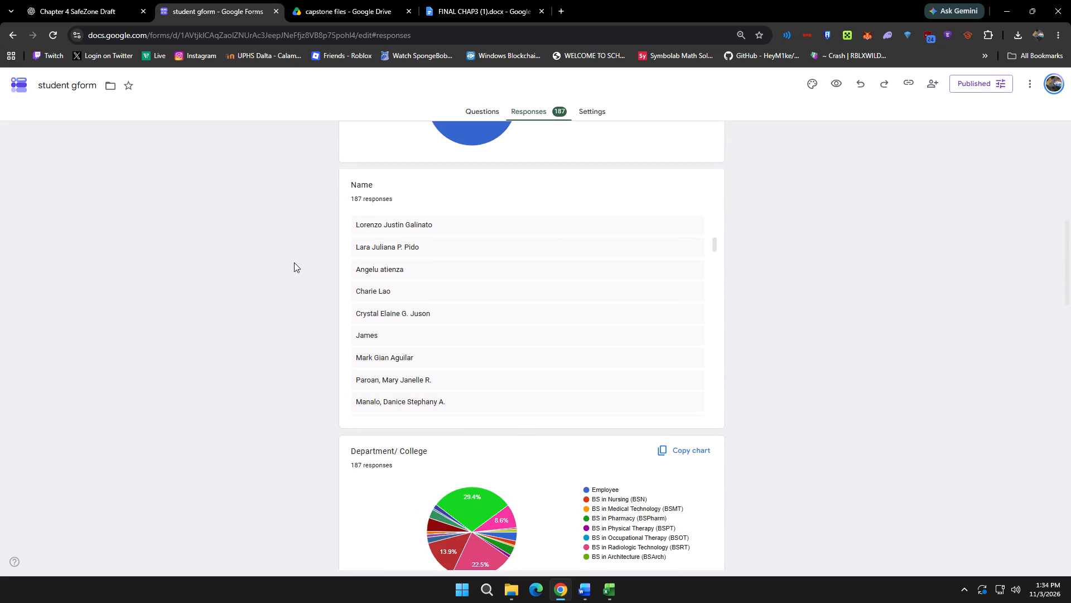
scroll(311, 251, down, 15)
scroll(452, 338, down, 1)
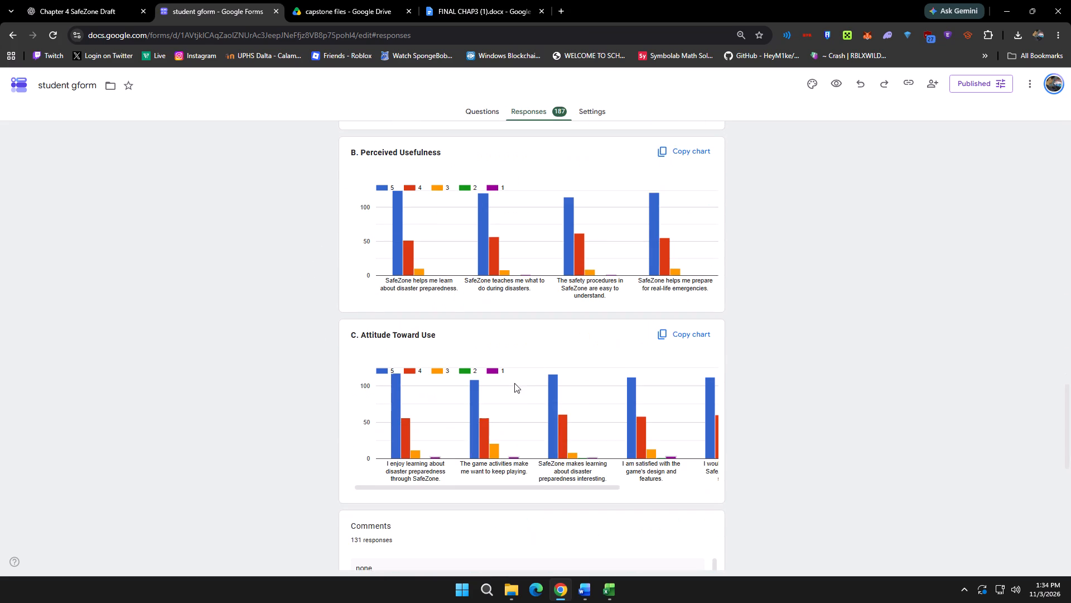
drag(509, 484, 541, 486)
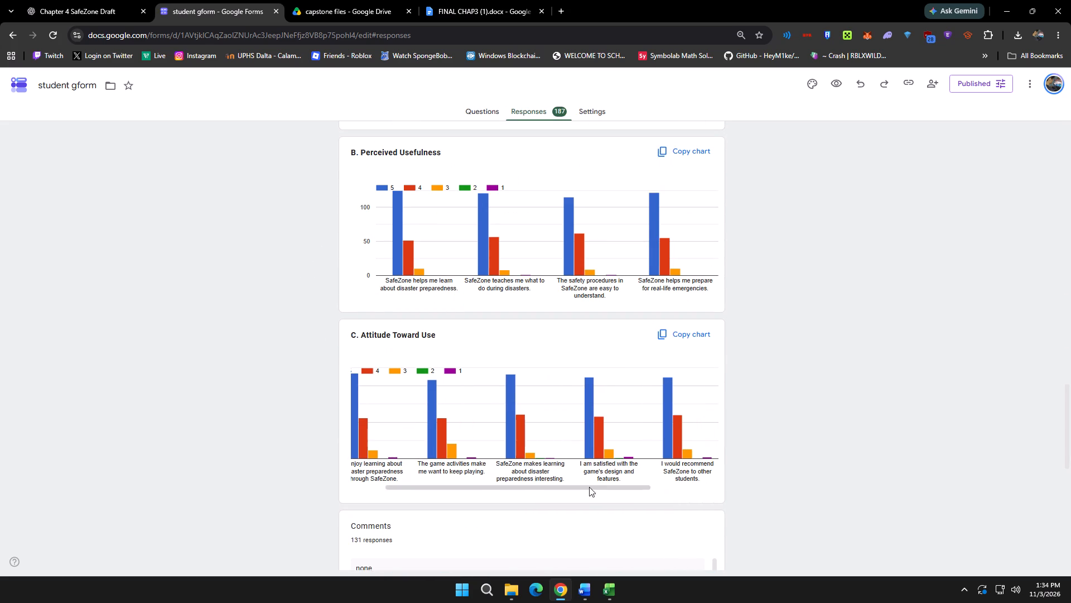
drag(589, 487, 647, 490)
Compare the Excel statement in B25 with the wording of the last Attitude Toward Use items in the form responses.
key(alt+Tab)
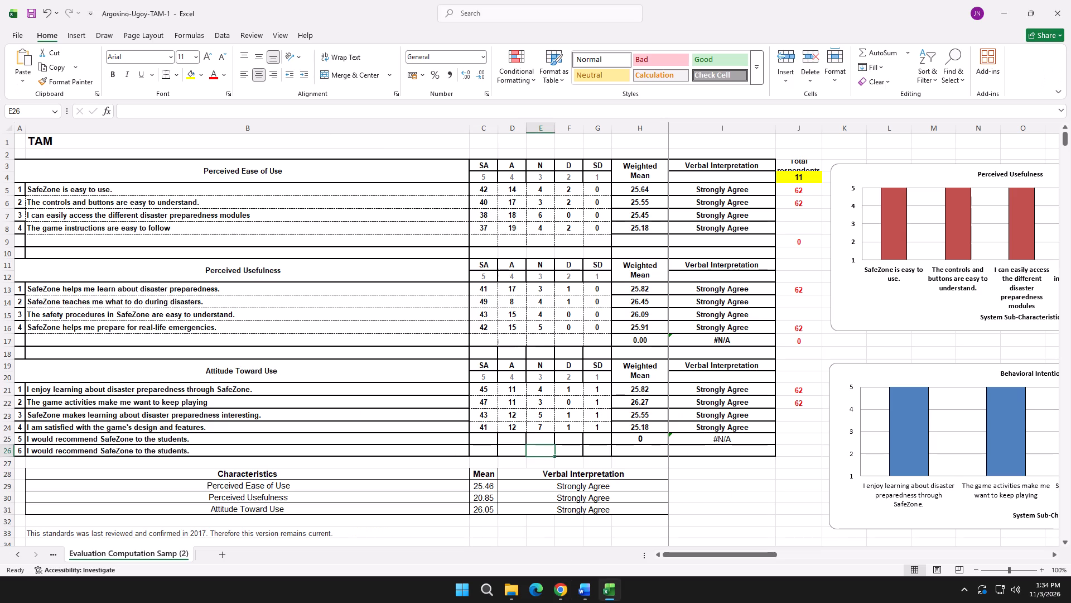
double_click(200, 439)
key(alt+Tab)
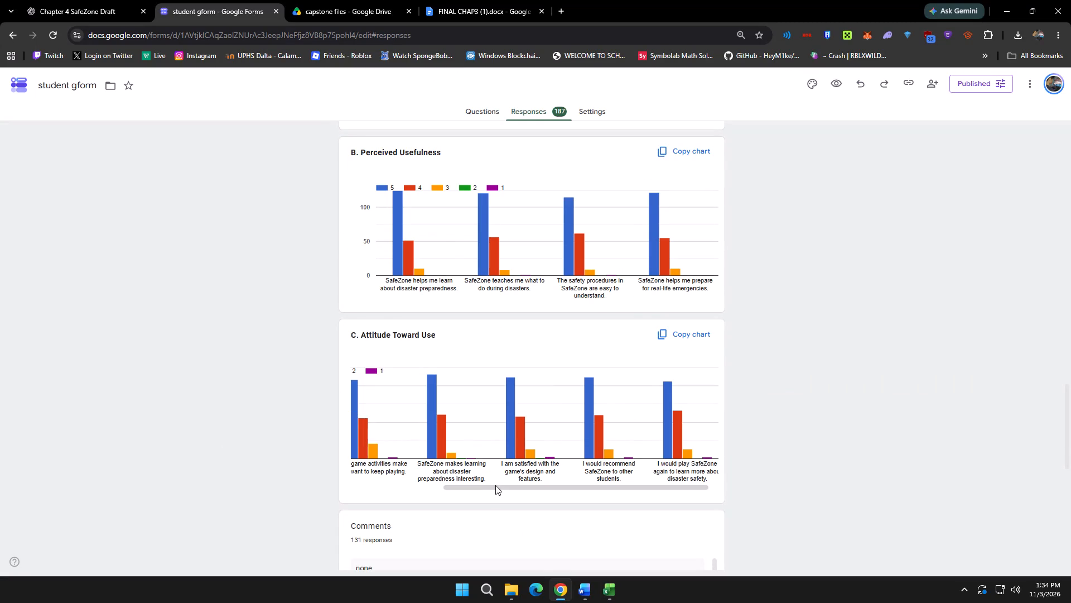
drag(512, 487, 495, 490)
drag(495, 490, 538, 491)
key(alt+Tab)
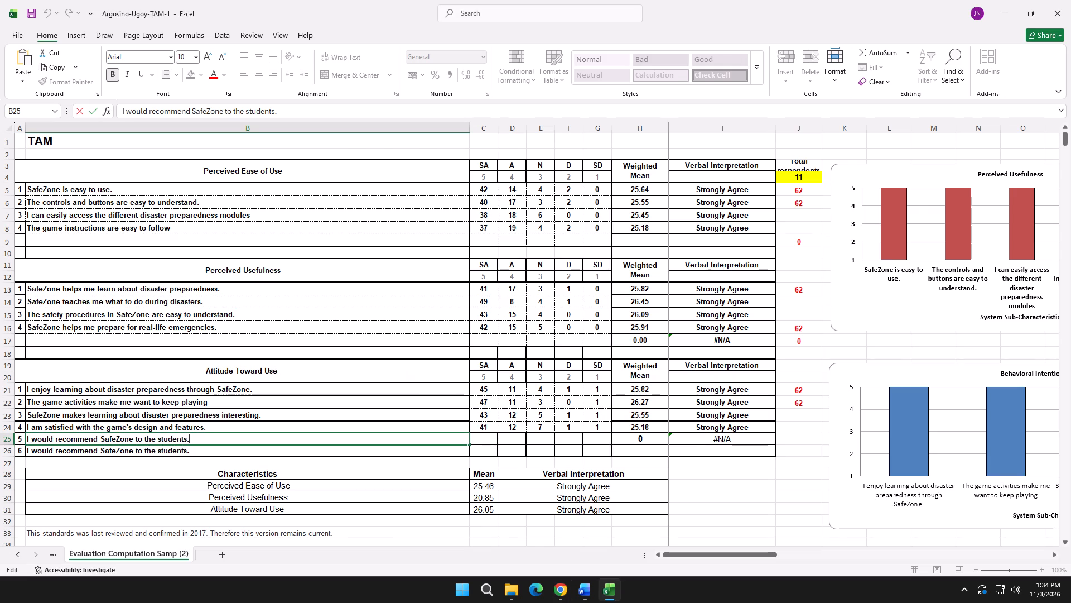
key(alt+Tab)
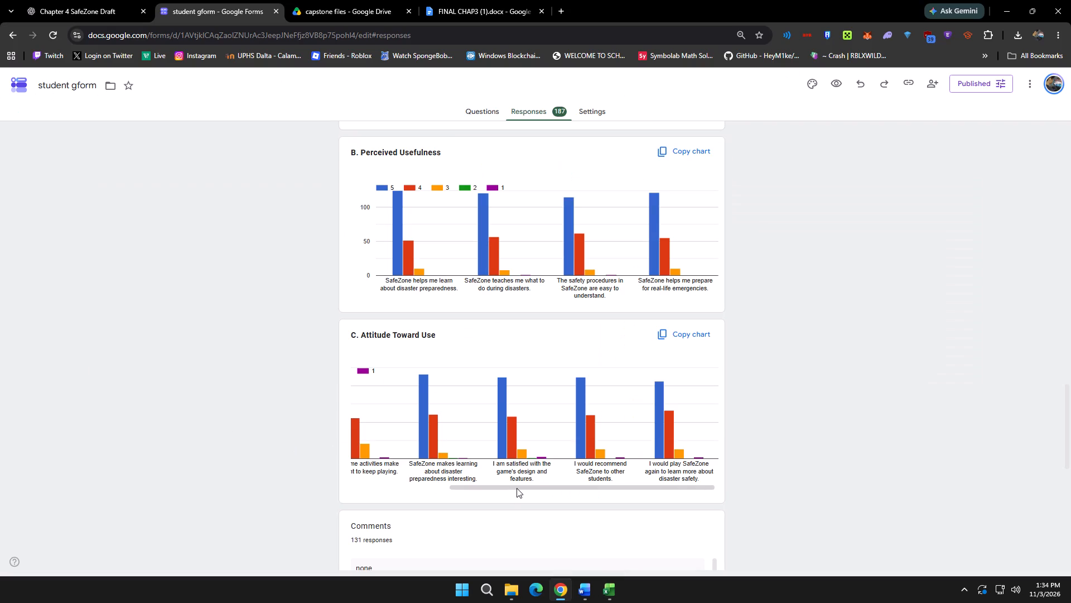
key(alt+Tab)
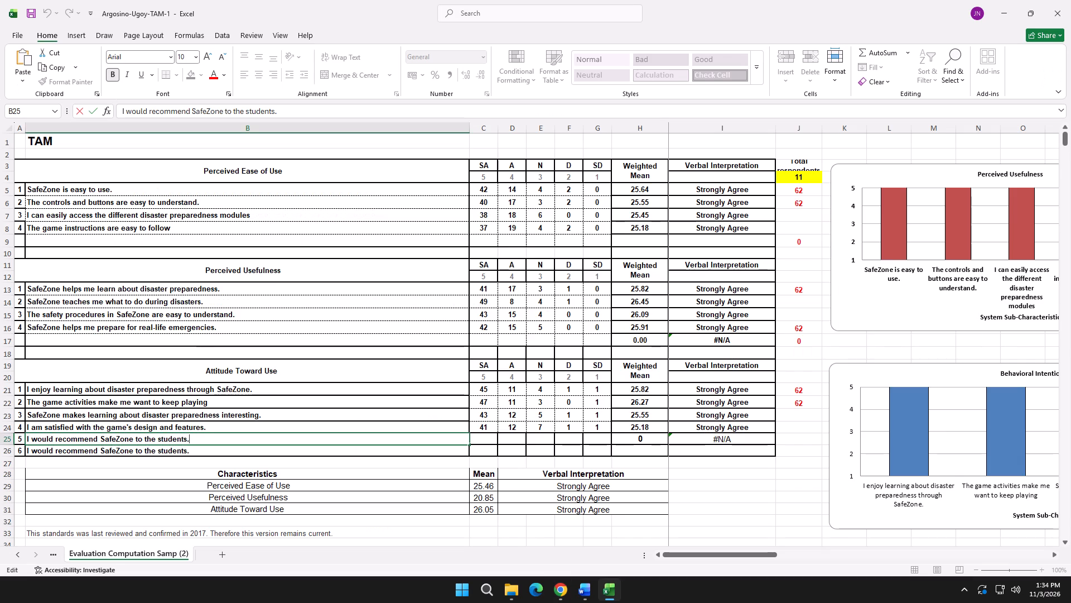
key(alt+Tab)
key(alt+Tab)
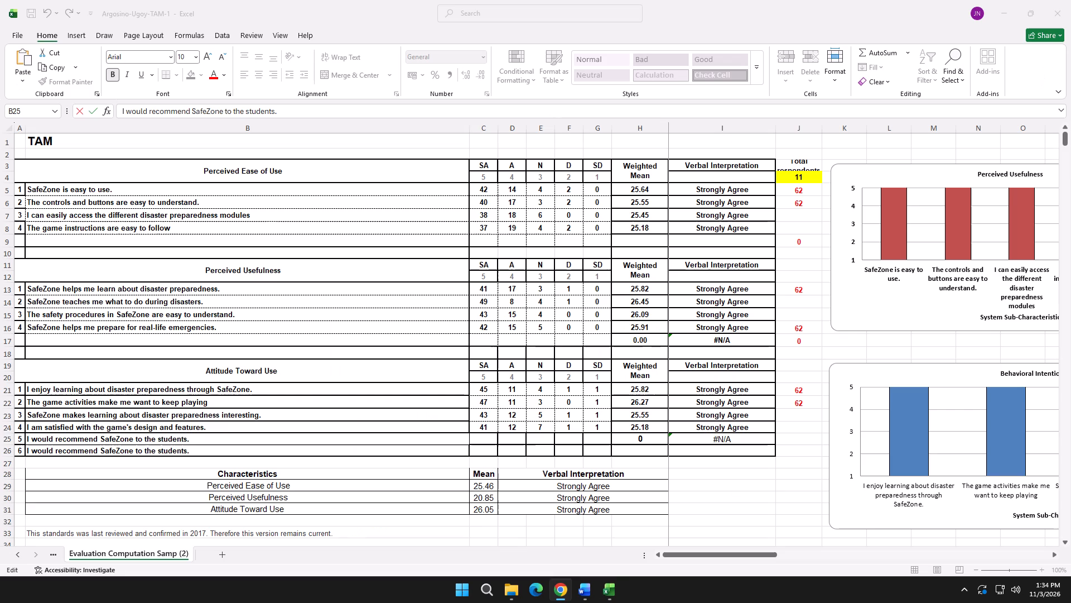
Reword the sixth Attitude Toward Use statement in B26 from the form's chart as "I would play SafeZone again to learn more about disaster safety.".
double_click(204, 451)
drag(204, 451, 58, 451)
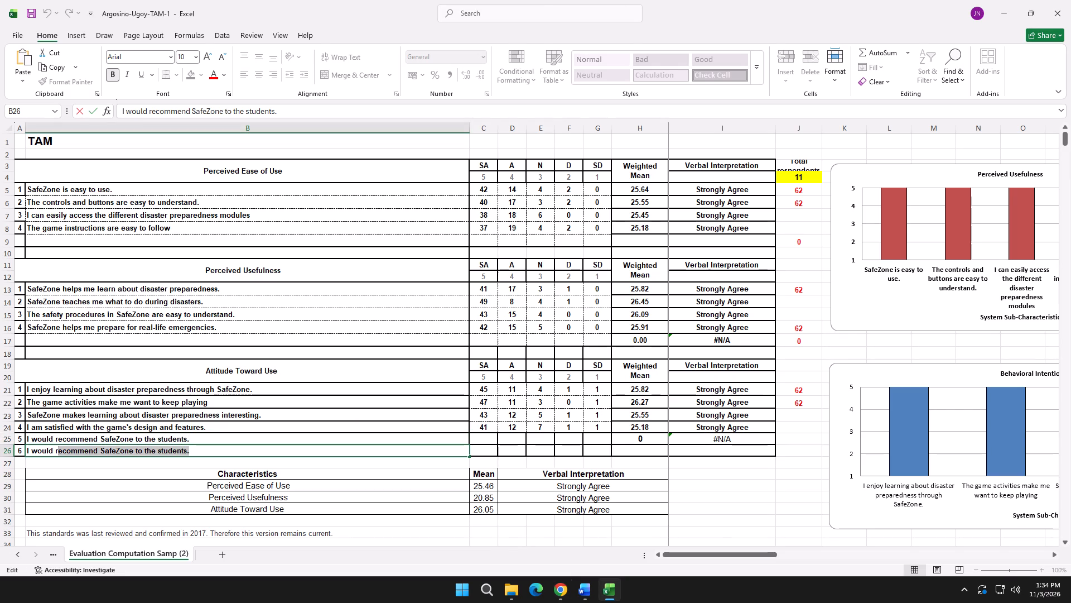
drag(58, 451, 55, 451)
text(play)
key(alt+Tab)
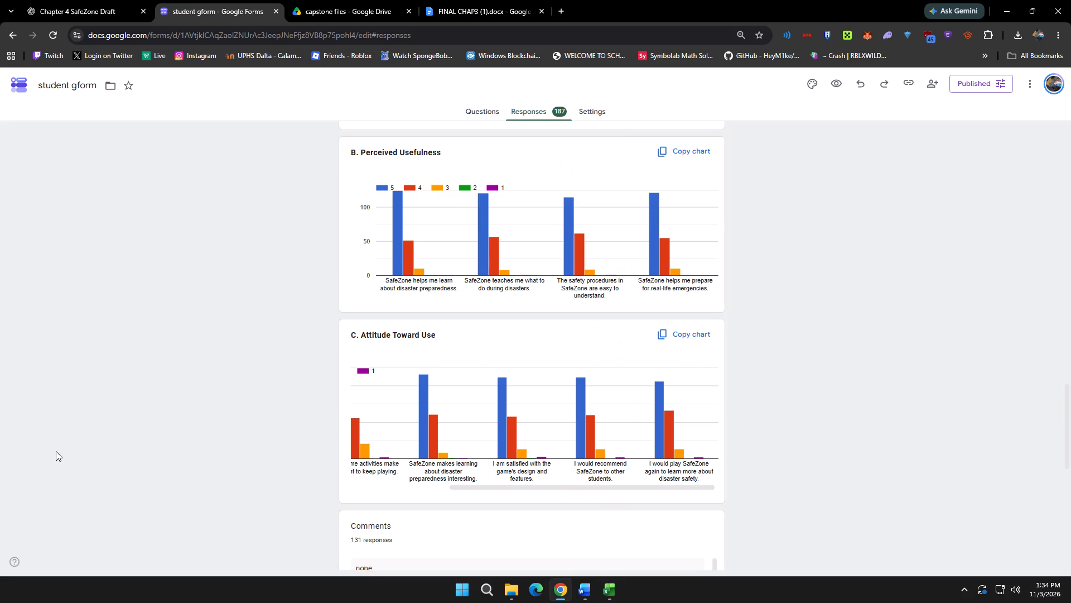
key(alt+Tab)
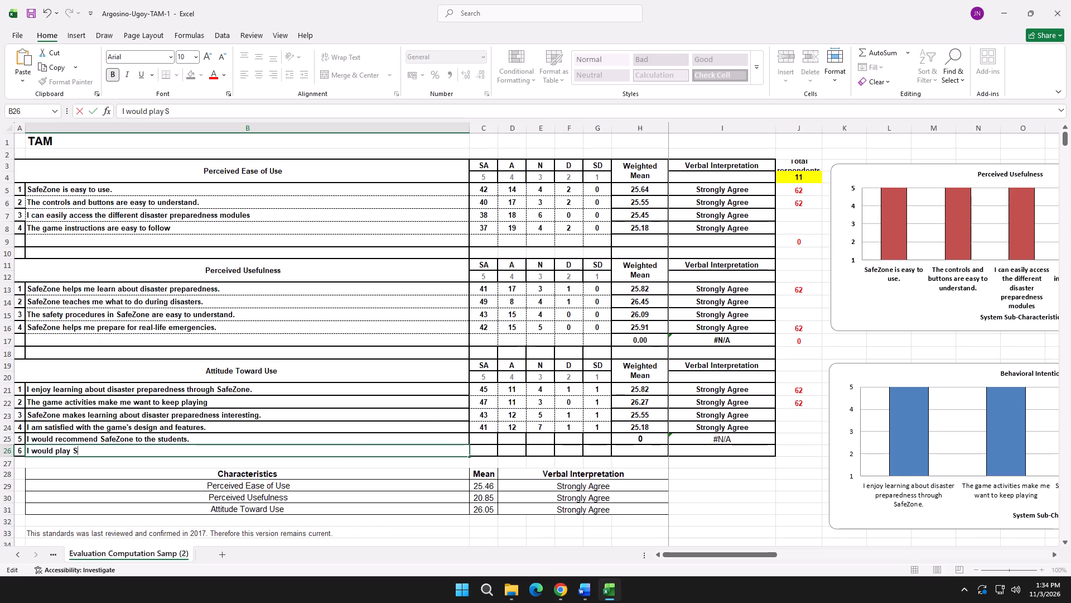
key(alt+Tab)
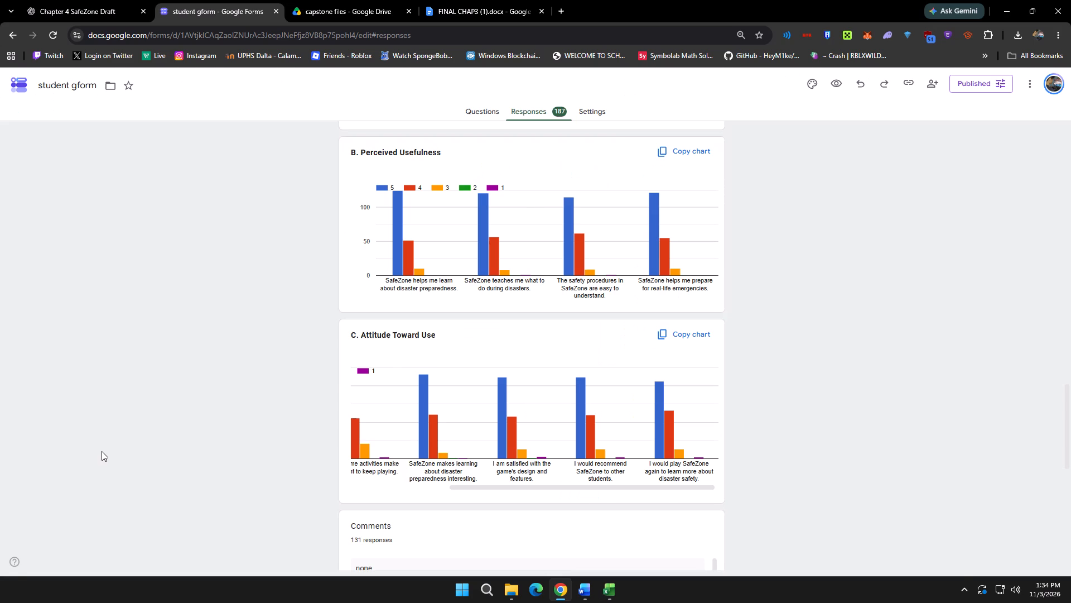
key(alt+Tab)
key(space)
text(again)
key(alt+Tab)
key(alt+Tab)
key(space)
text(to lerar)
key(BackSpace)
key(BackSpace)
key(BackSpace)
text(arn)
key(alt+Tab)
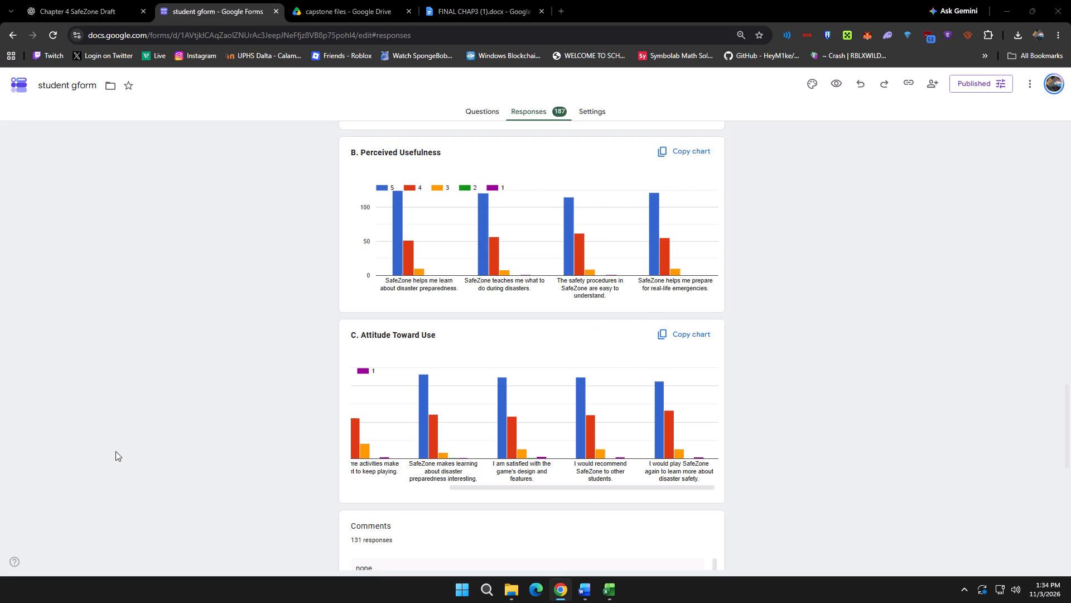
key(alt+Tab)
key(space)
text(more about)
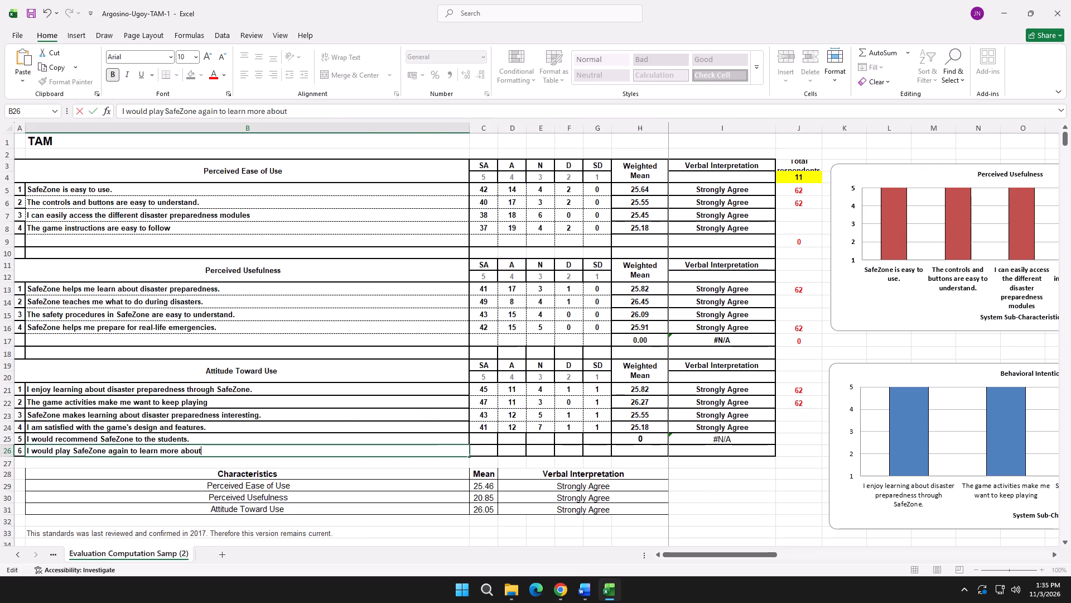
key(alt+Tab)
key(alt+Tab)
key(space)
text(disaster)
key(space)
key(alt+Tab)
key(alt+Tab)
text(safety)
key(alt+Tab)
key(alt+Tab)
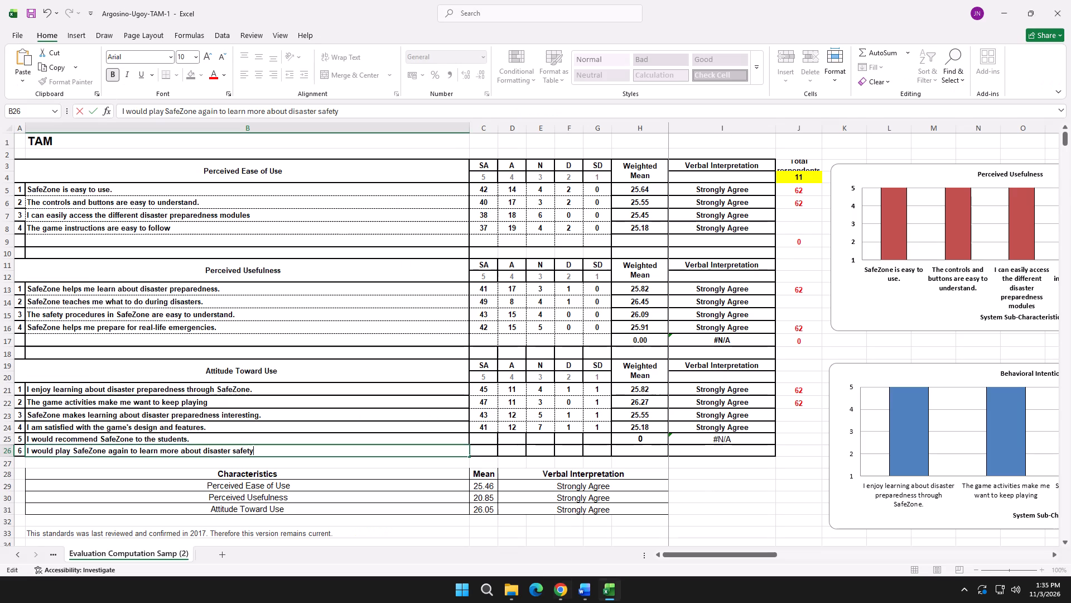
key(slash)
key(BackSpace)
key(period)
key(alt+Tab)
key(alt+Tab)
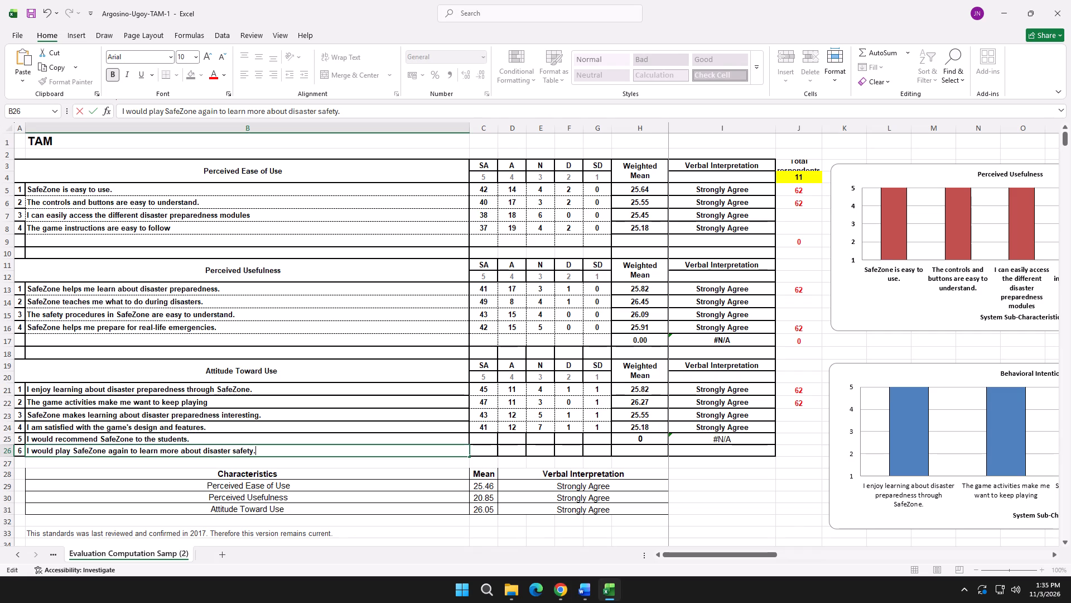
click(488, 436)
Copy the weighted mean ROUND formula text from H25 into H26.
click(575, 432)
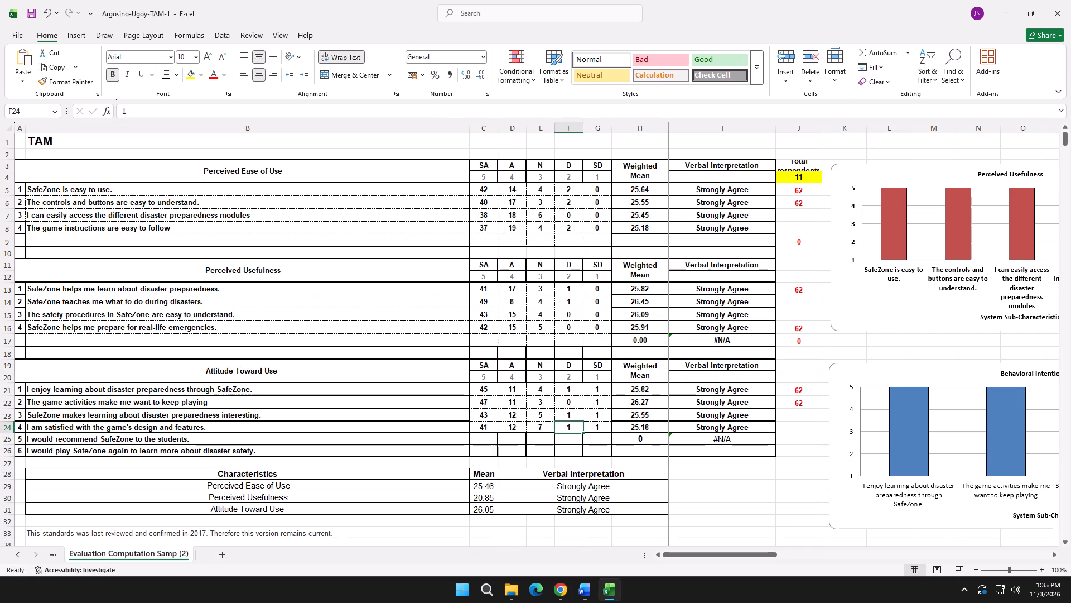
click(631, 430)
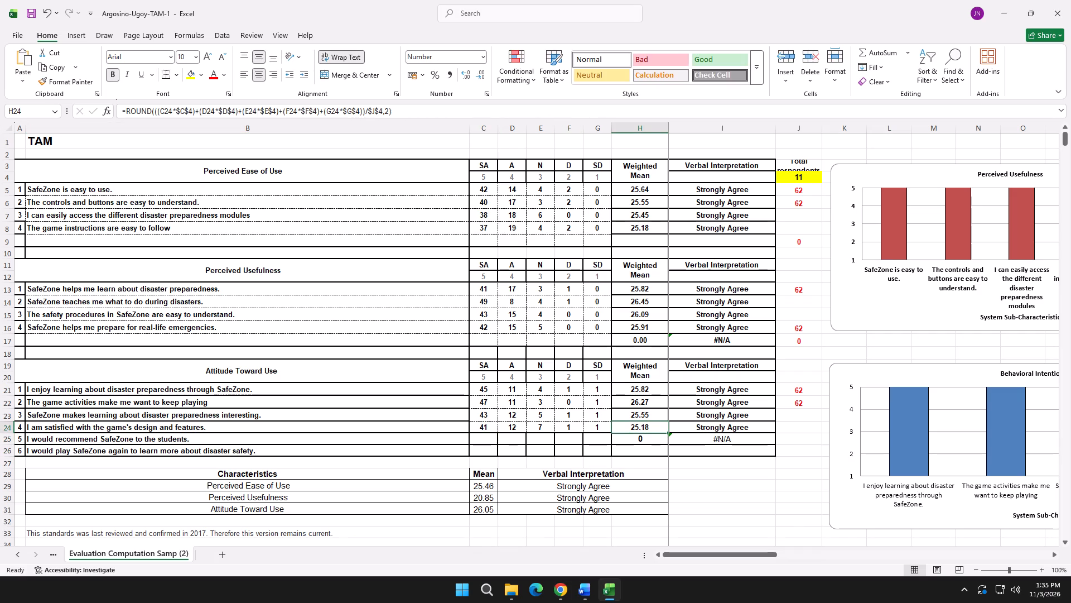
click(638, 437)
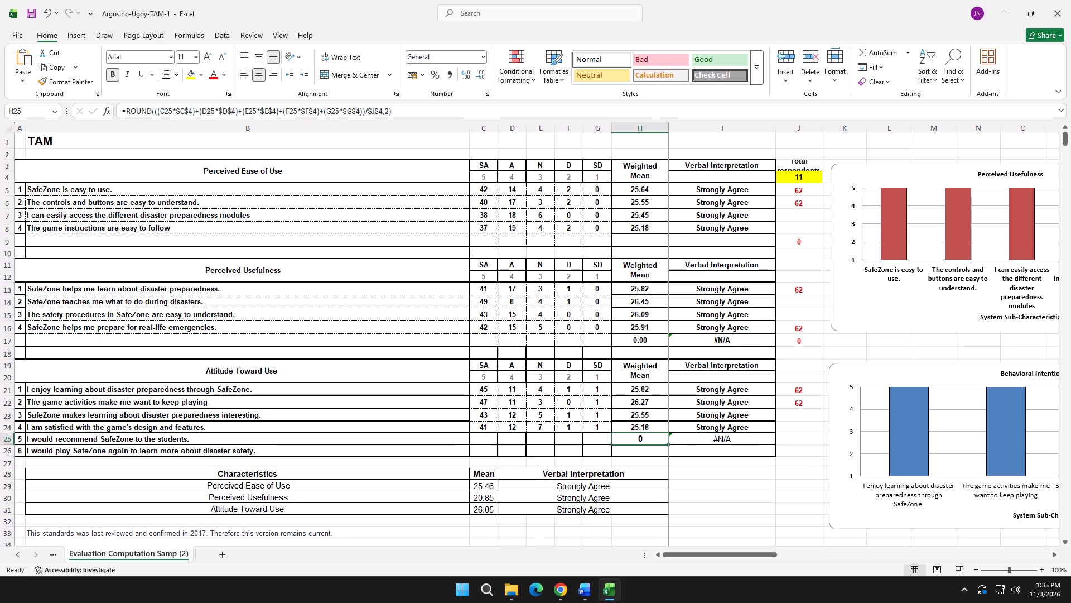
click(414, 112)
drag(418, 111, 99, 114)
key(ctrl+c)
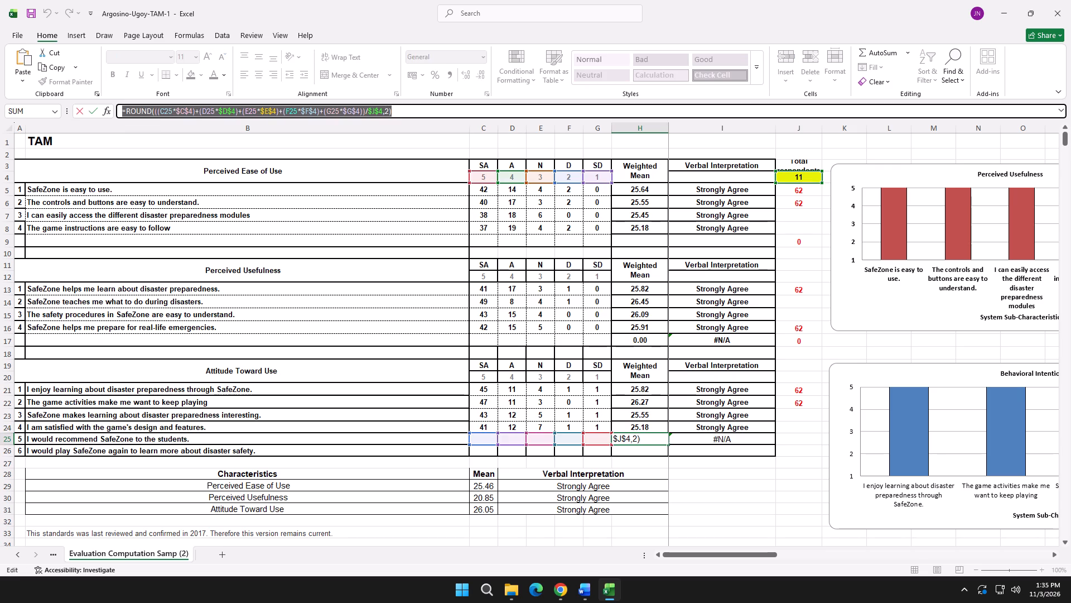
click(624, 452)
click(78, 110)
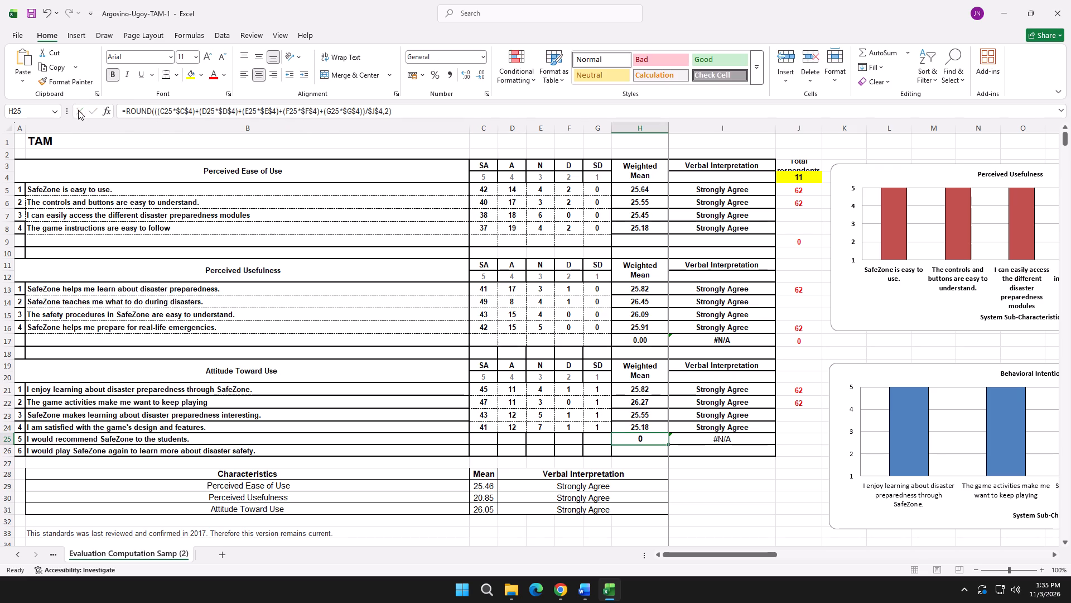
click(631, 452)
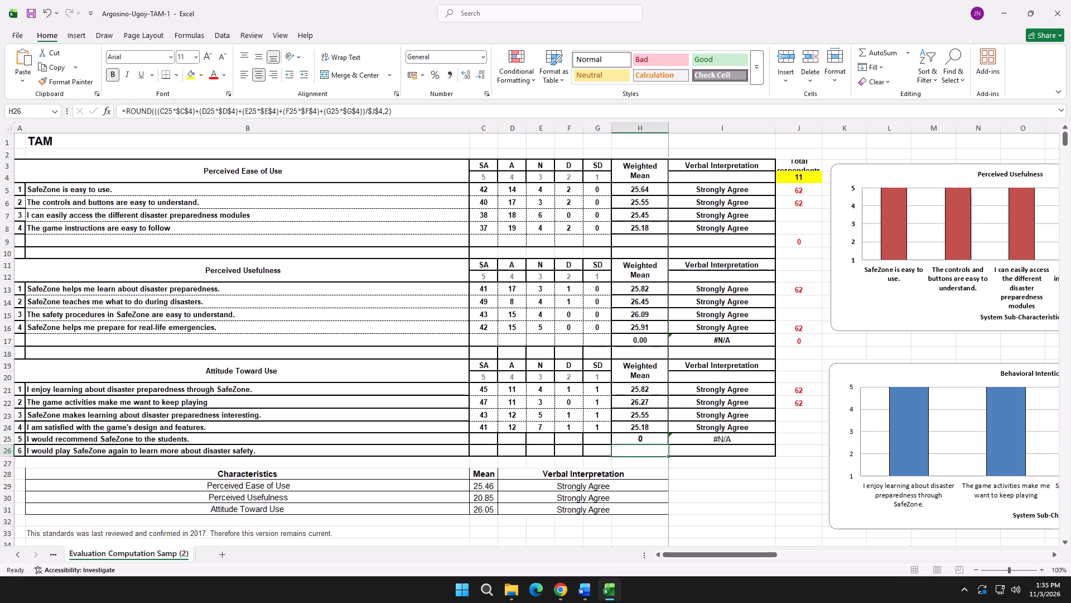
click(206, 116)
key(ctrl+v)
Change the response-count references in H26's formula to C26, D26, E26, F26 and G26.
click(172, 113)
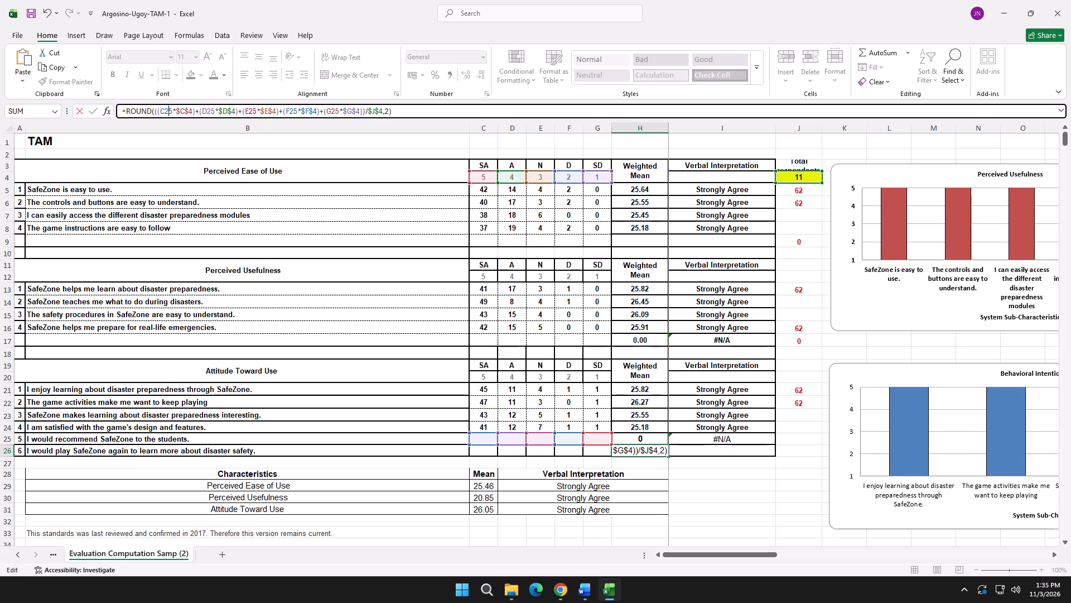
key(6)
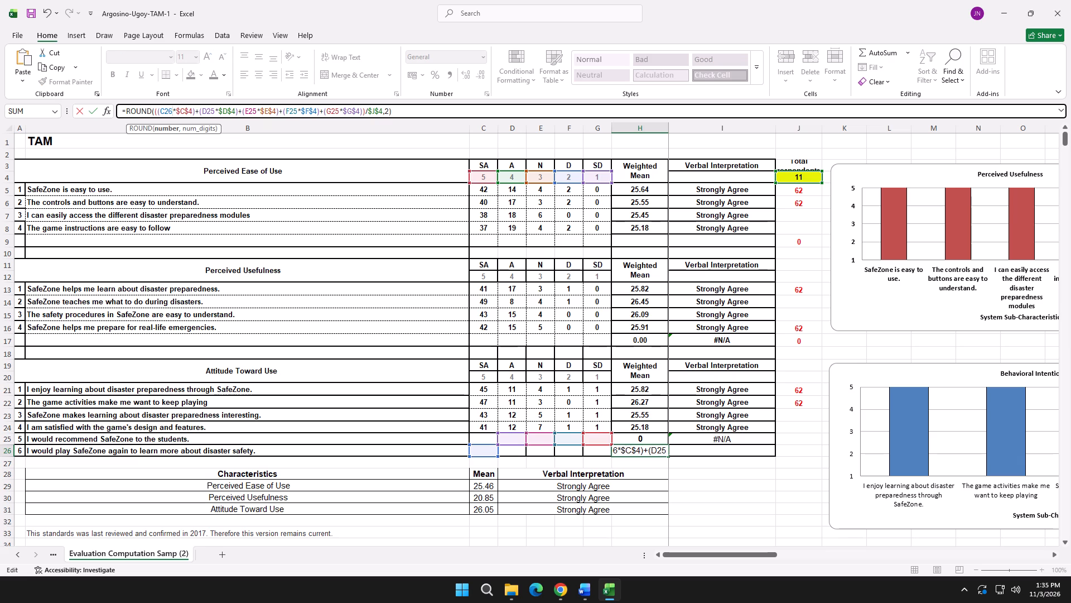
click(214, 111)
key(6)
click(255, 111)
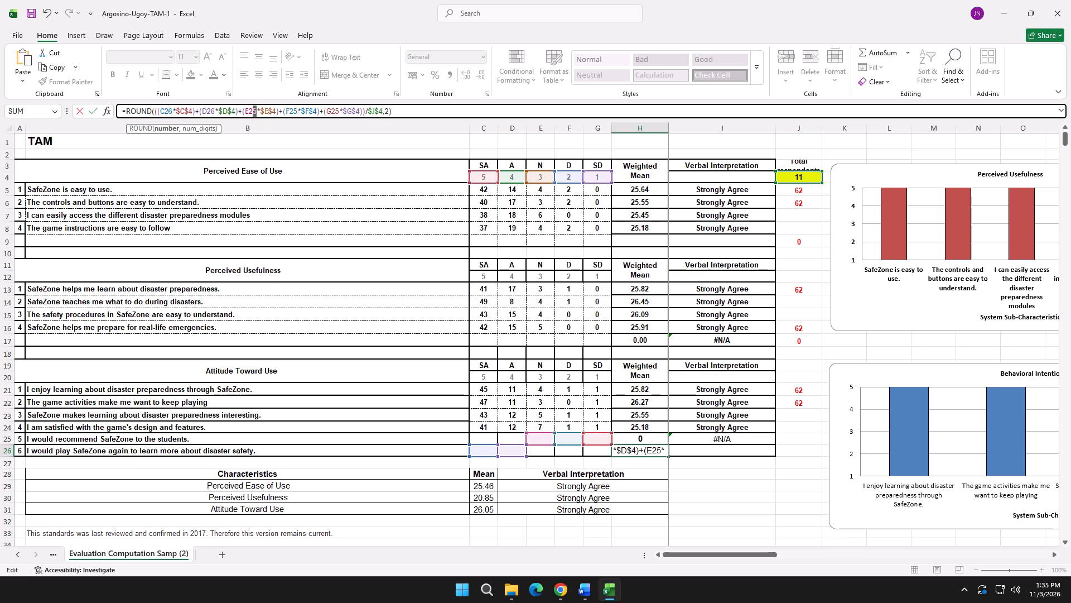
key(6)
click(296, 111)
key(6)
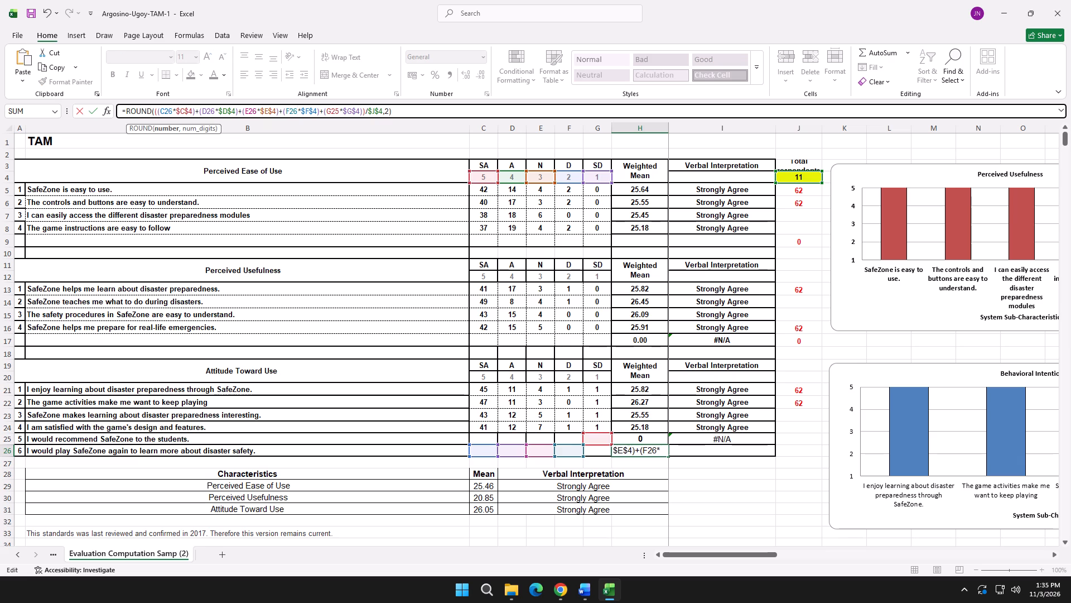
click(337, 111)
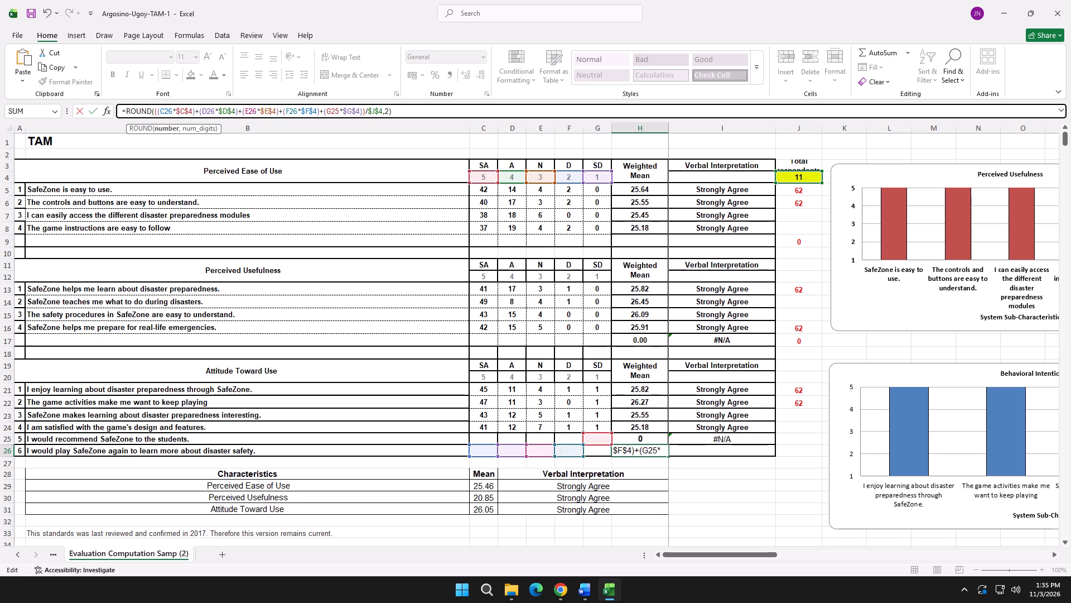
click(337, 112)
click(338, 112)
key(6)
click(715, 451)
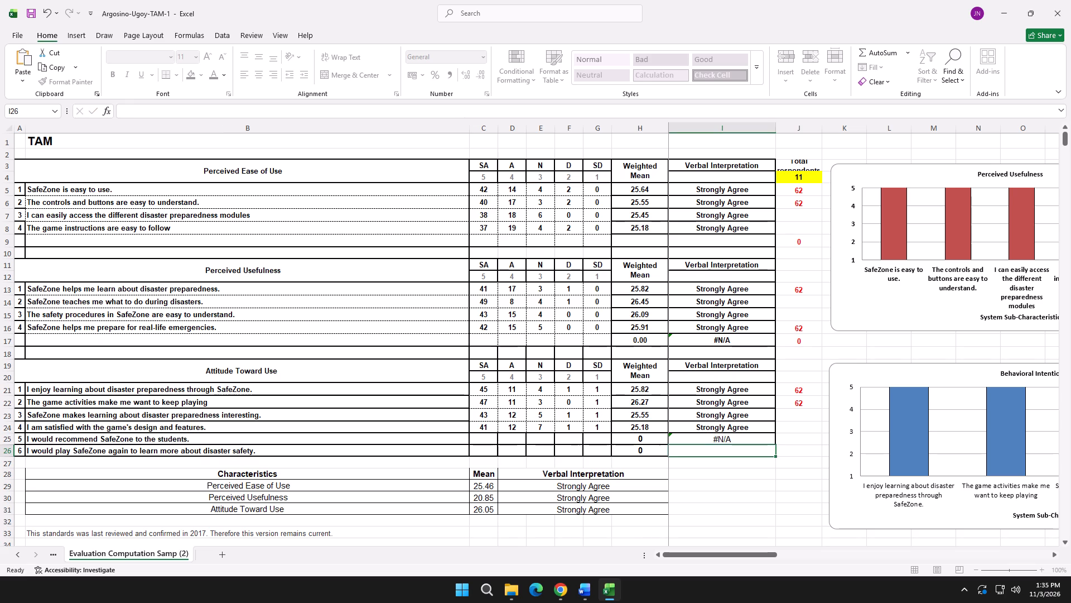
Make the verbal interpretation in I25 bold.
click(724, 441)
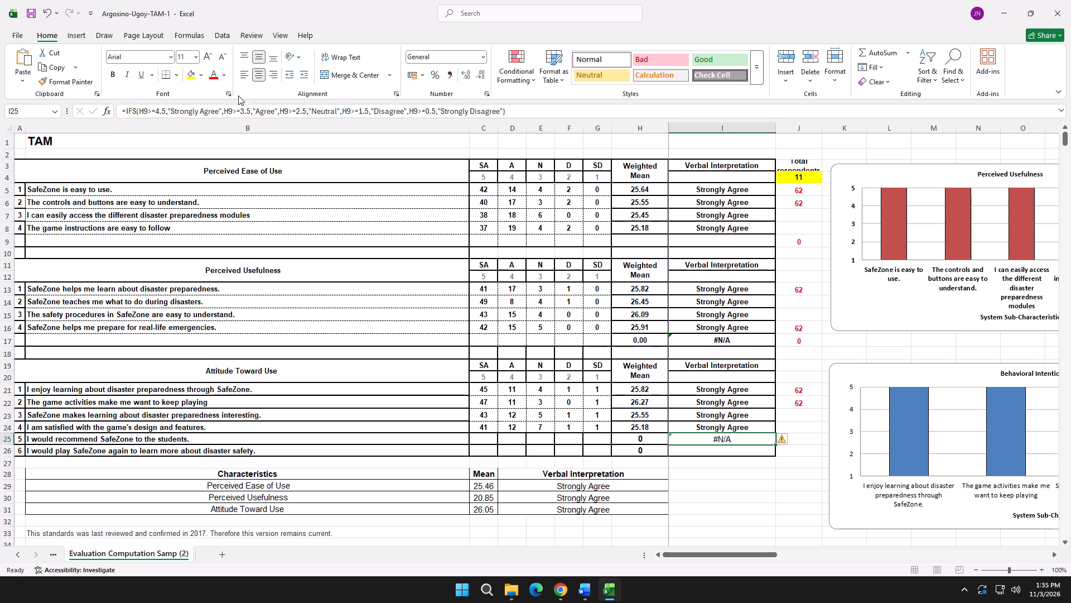
click(114, 75)
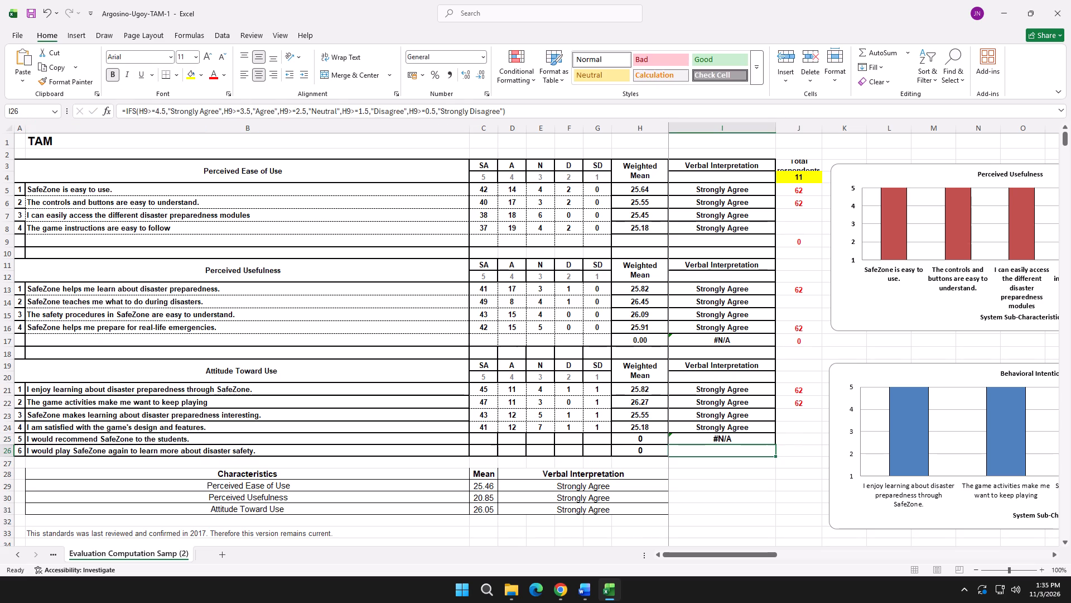
Copy the verbal interpretation IFS formula text from I25 into I26.
click(713, 455)
click(730, 441)
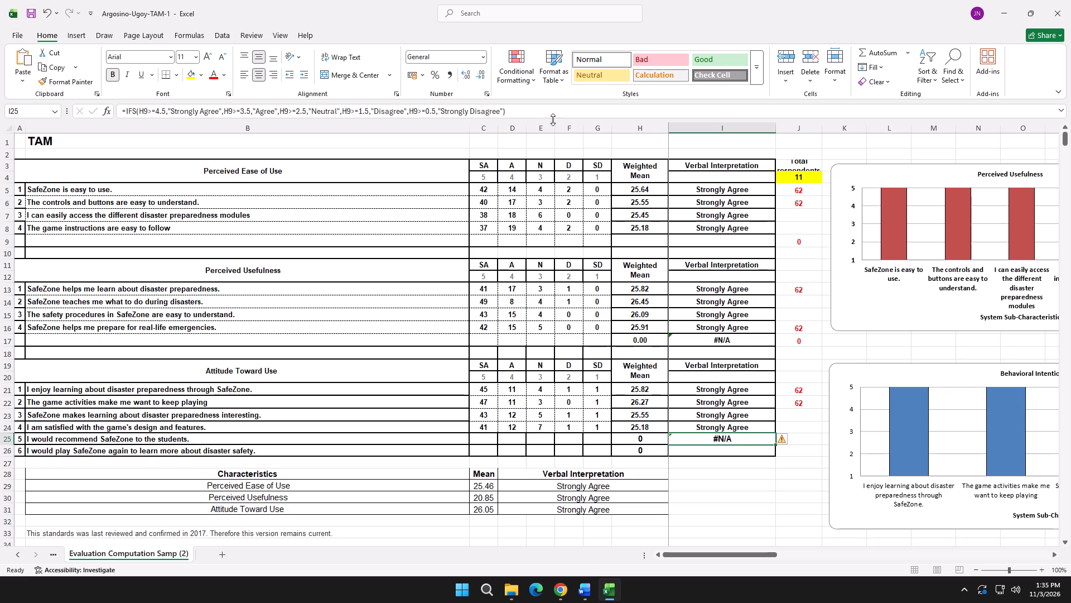
click(546, 113)
drag(547, 111, 111, 113)
key(ctrl+c)
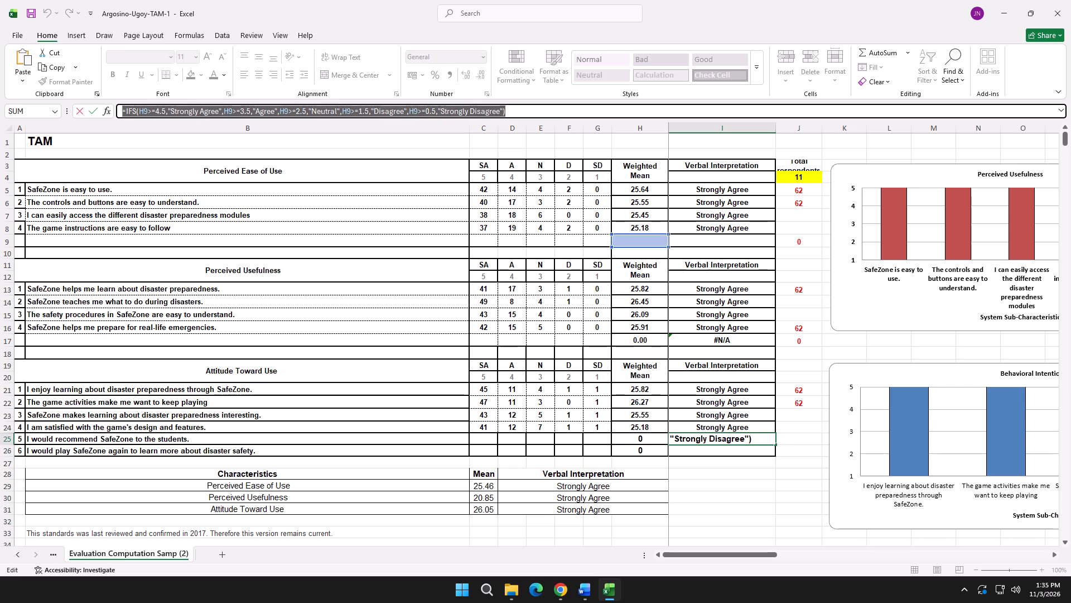
click(707, 452)
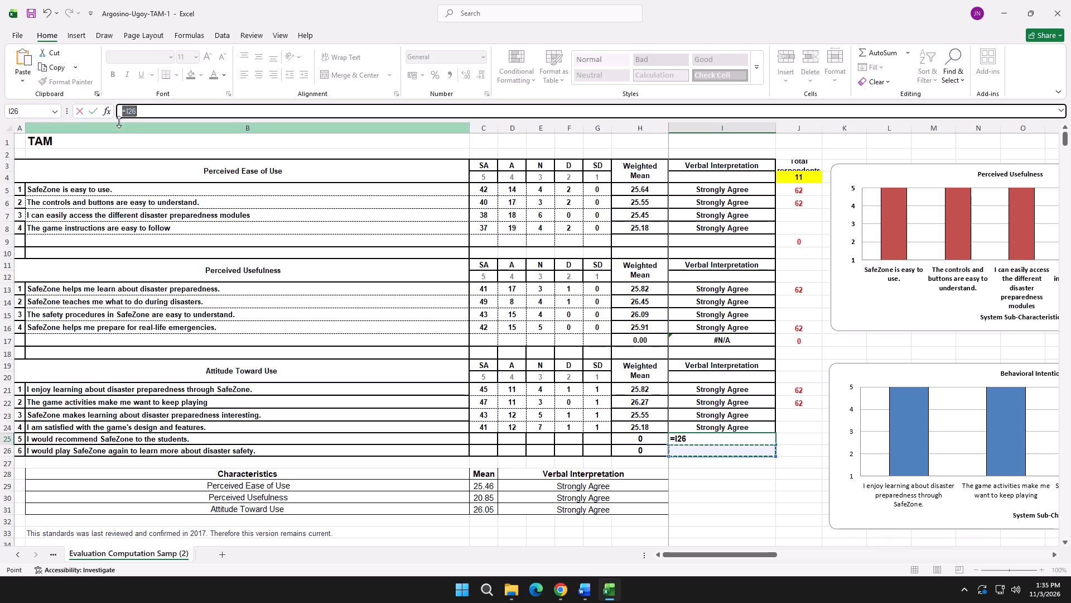
key(ctrl+z)
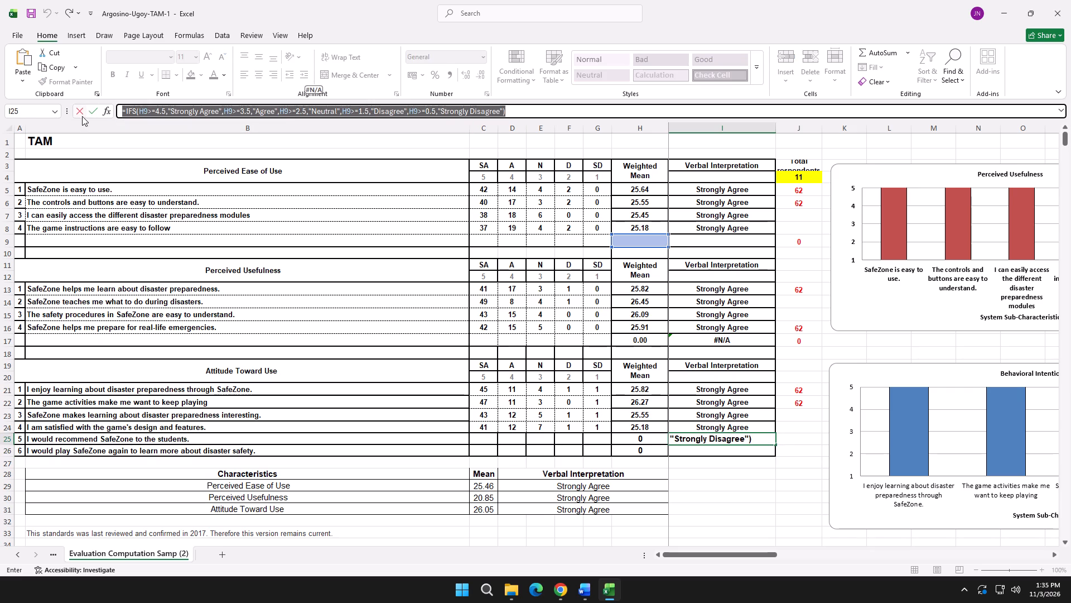
click(82, 116)
click(711, 449)
click(198, 112)
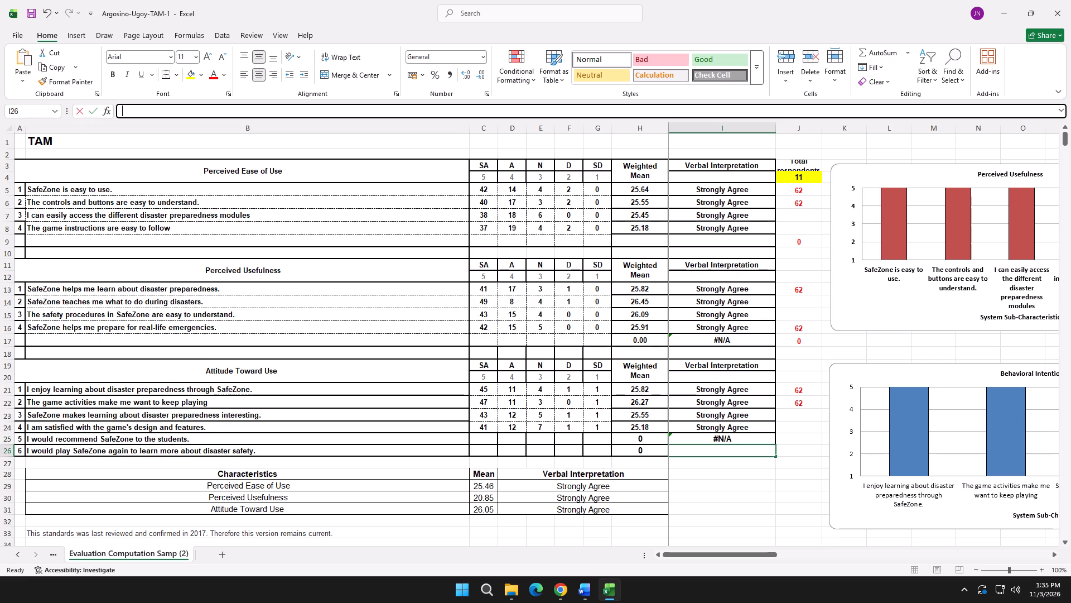
key(ctrl+v)
Change all five H9 references in I26's verbal interpretation IFS formula to H10.
click(148, 111)
key(1)
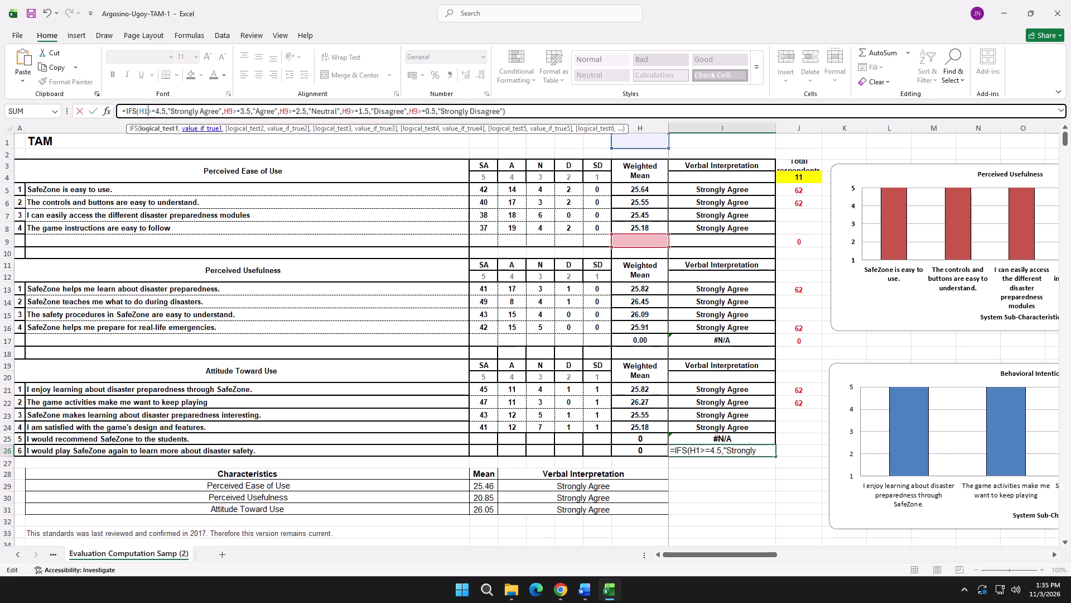
key(0)
click(235, 112)
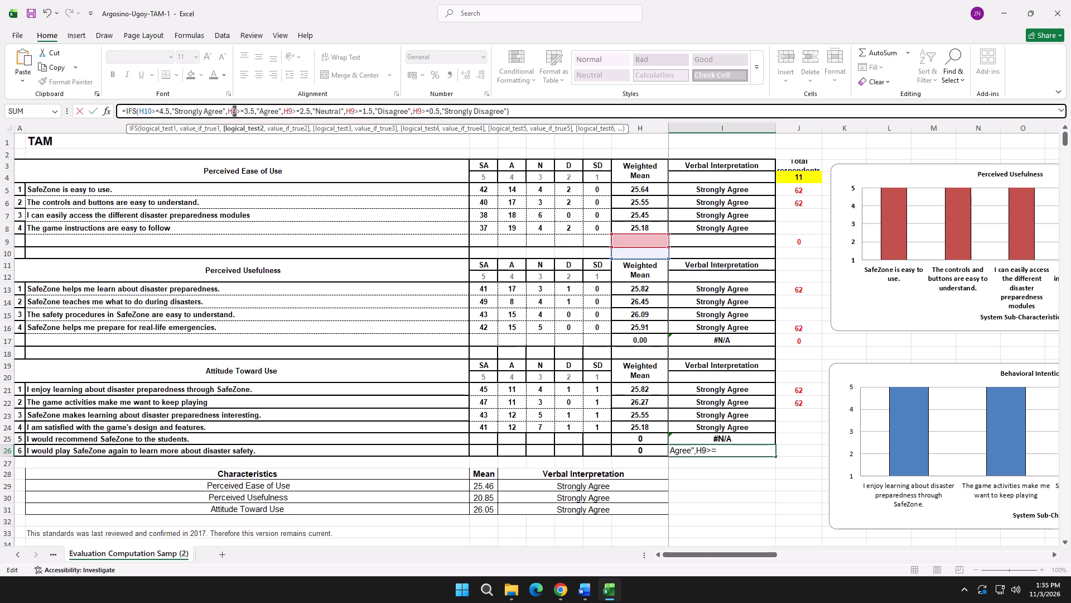
text(10)
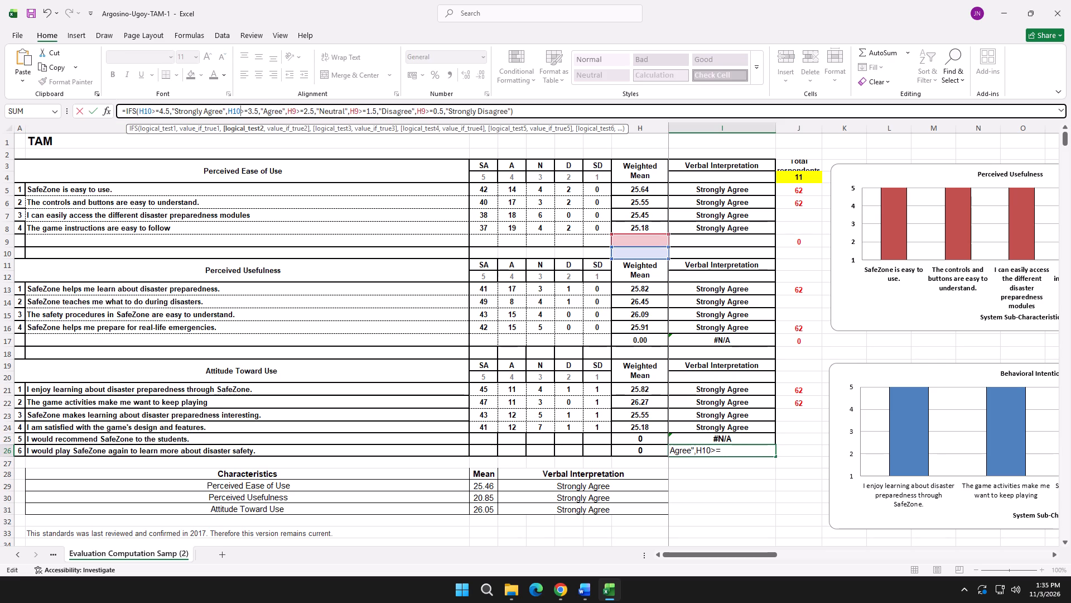
click(295, 109)
text(10)
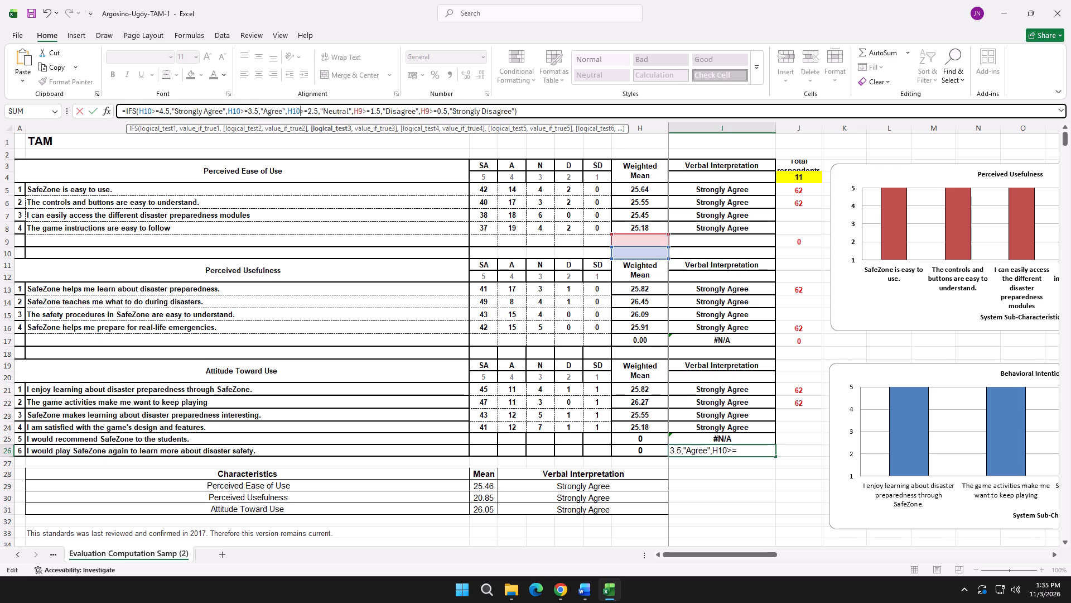
click(360, 109)
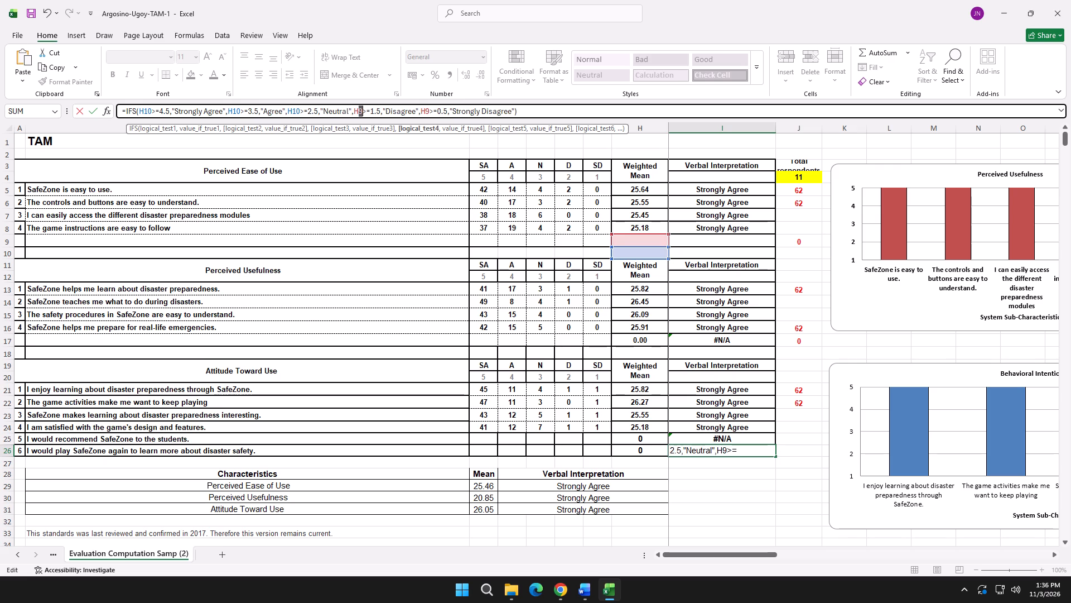
text(10)
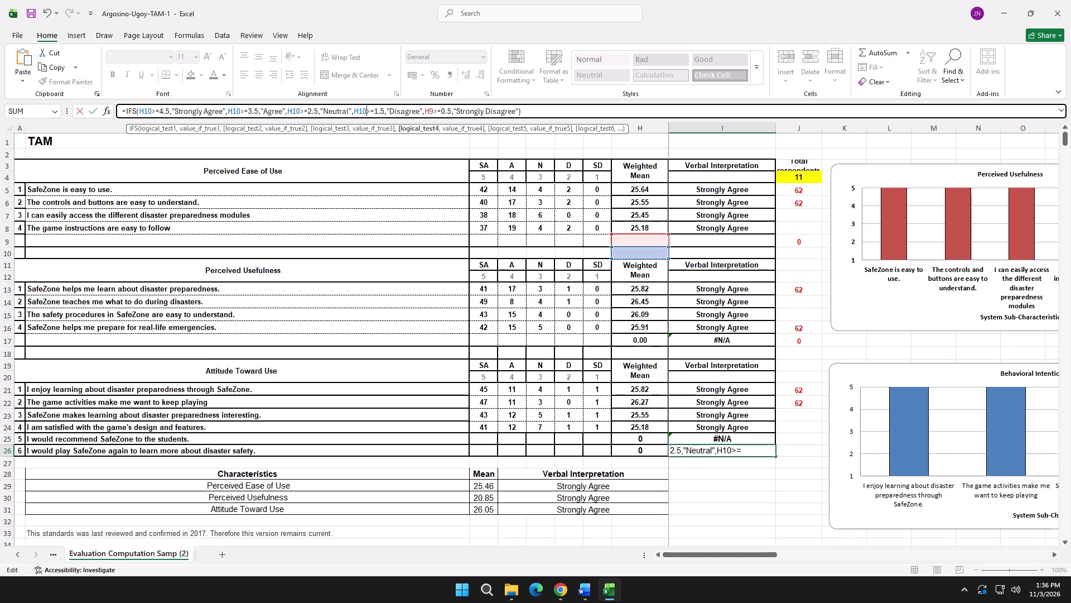
click(433, 110)
text(10)
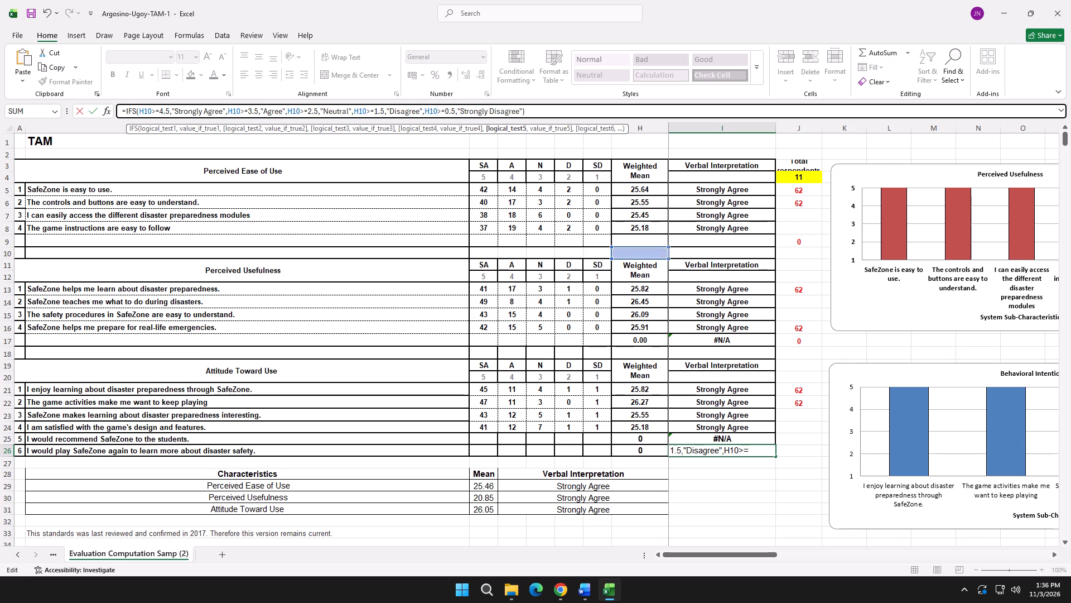
click(89, 109)
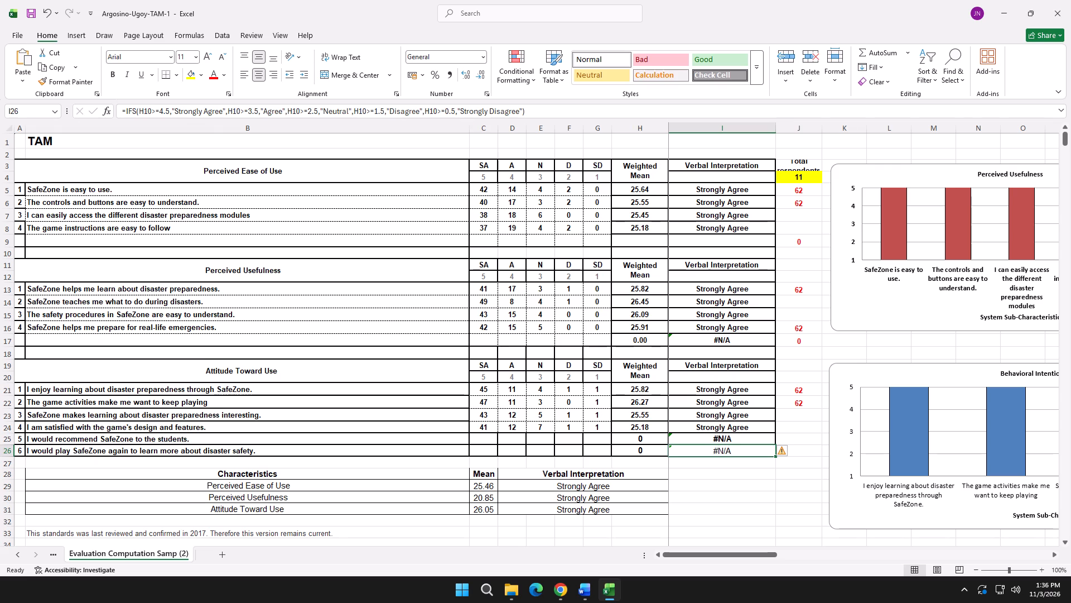
Make the verbal interpretation in I26 bold.
click(114, 72)
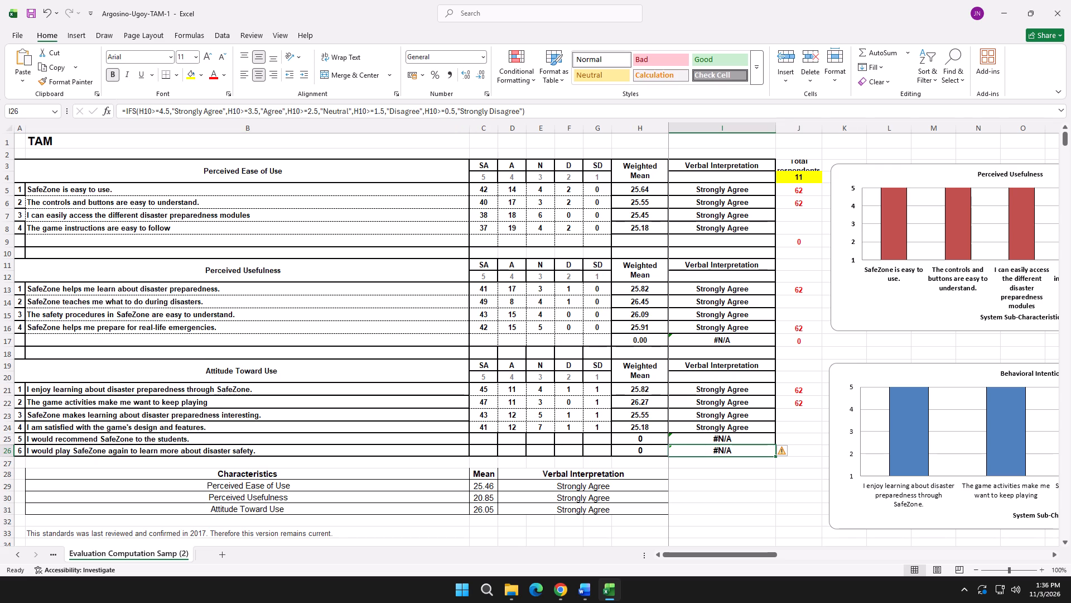
Apply bold formatting to the empty SA count cell C25.
click(480, 441)
click(111, 74)
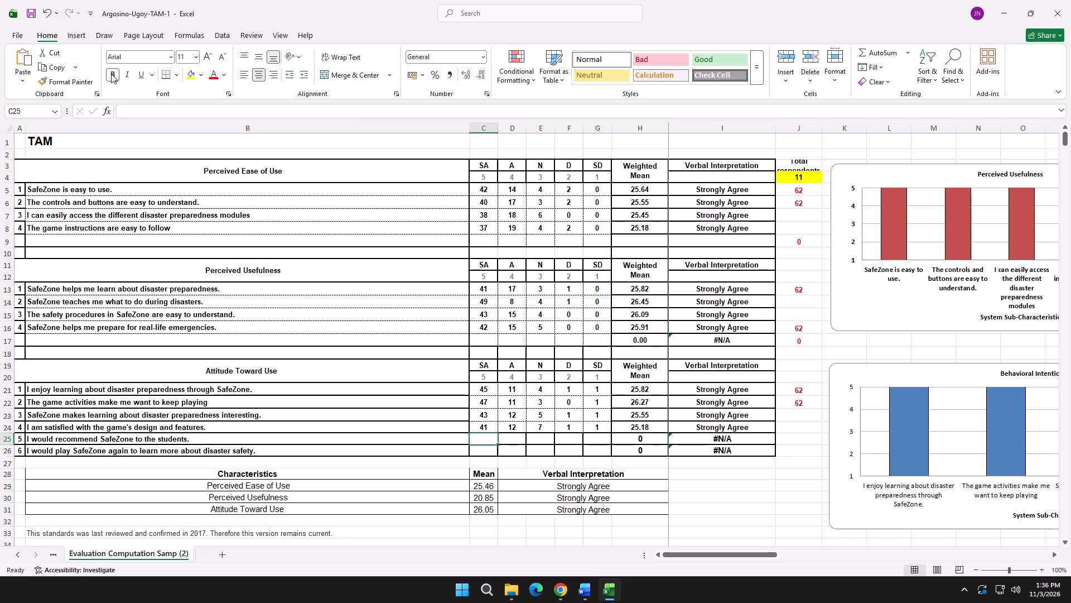
Look up the rating-5 count for "SafeZone is easy to use." in the Google Forms responses and enter 114 in Excel cell C5.
key(alt+Tab)
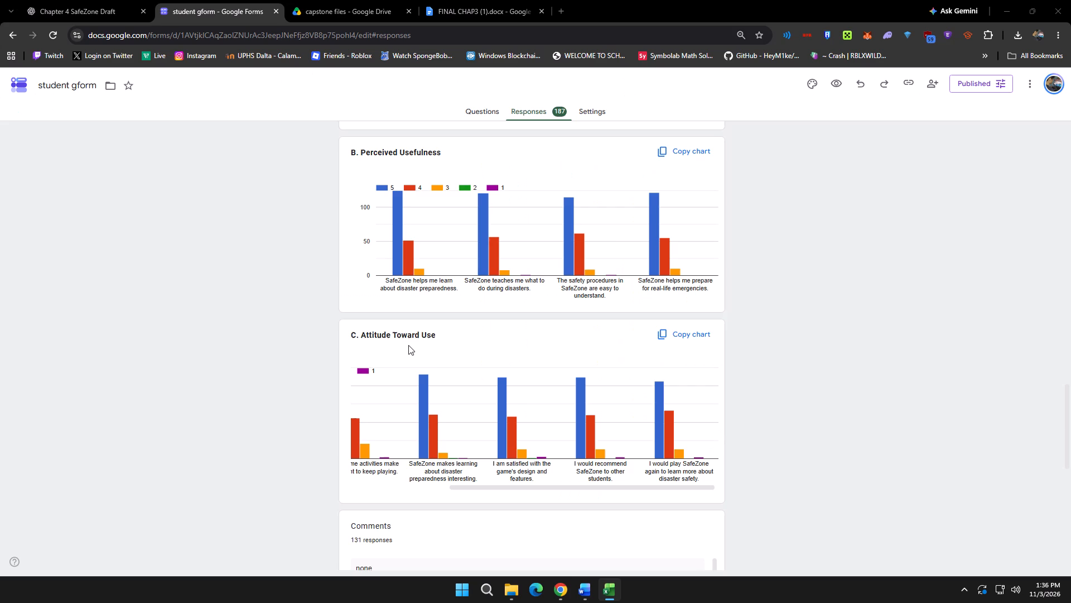
scroll(432, 327, up, 20)
scroll(432, 327, up, 13)
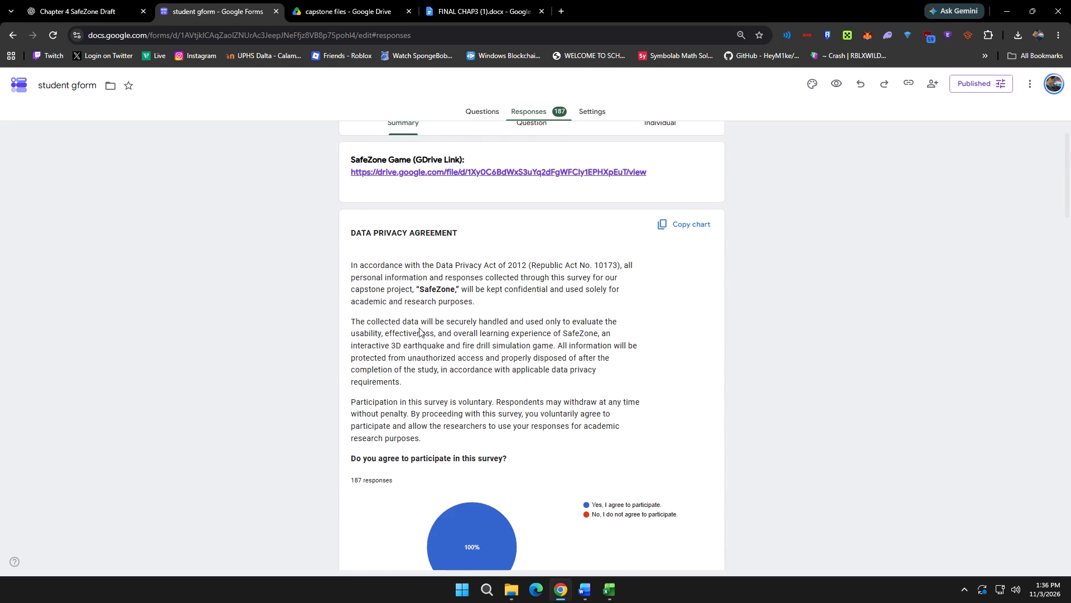
scroll(403, 314, down, 14)
scroll(390, 320, down, 8)
scroll(392, 322, up, 4)
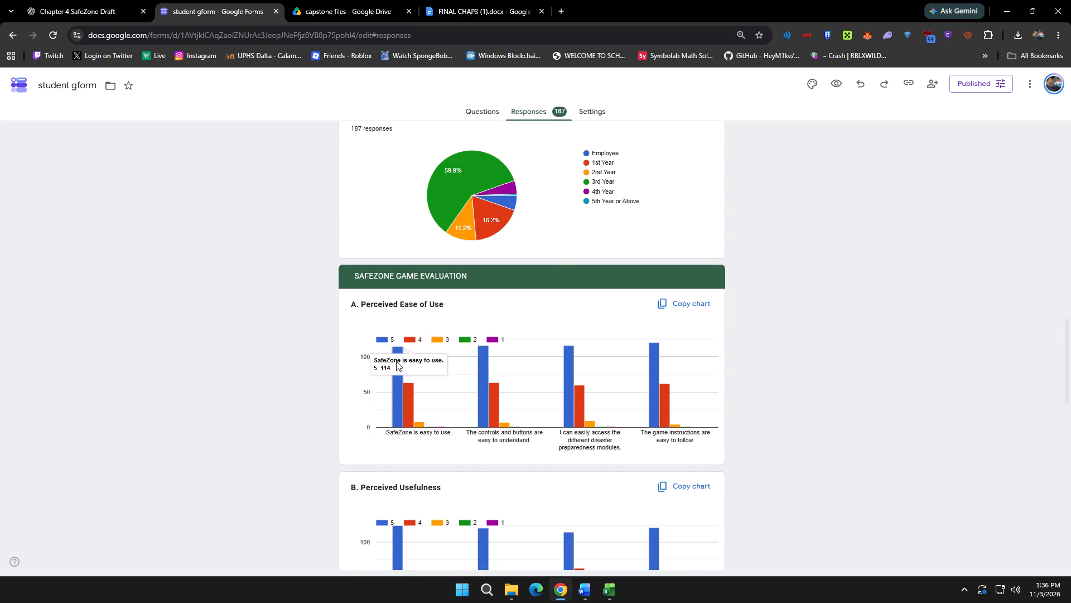
key(alt+Tab)
scroll(364, 310, up, 5)
click(491, 189)
key(alt+Tab)
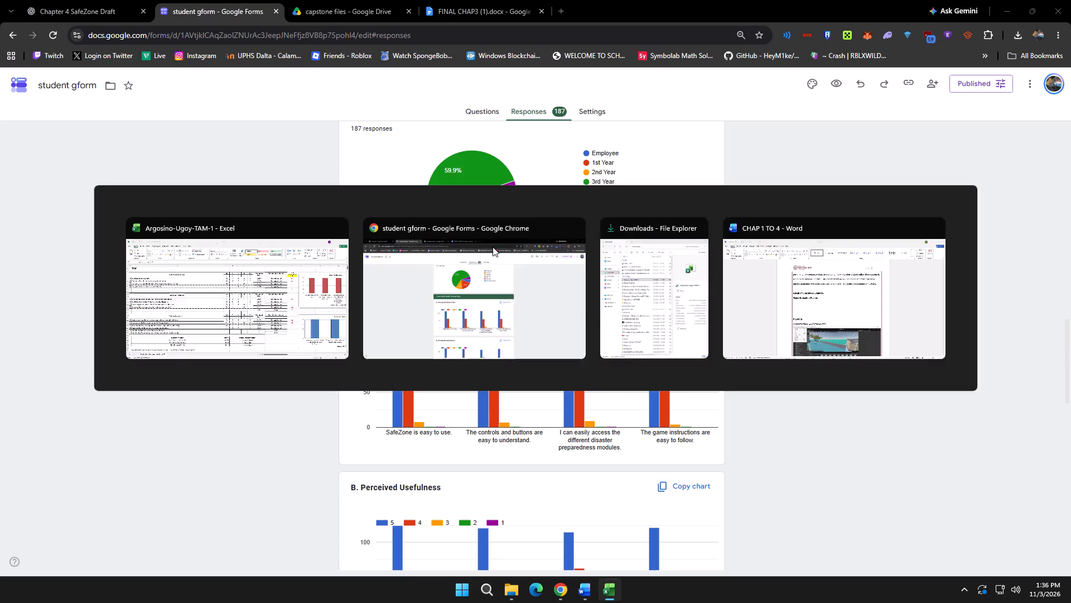
key(alt+Tab)
double_click(490, 189)
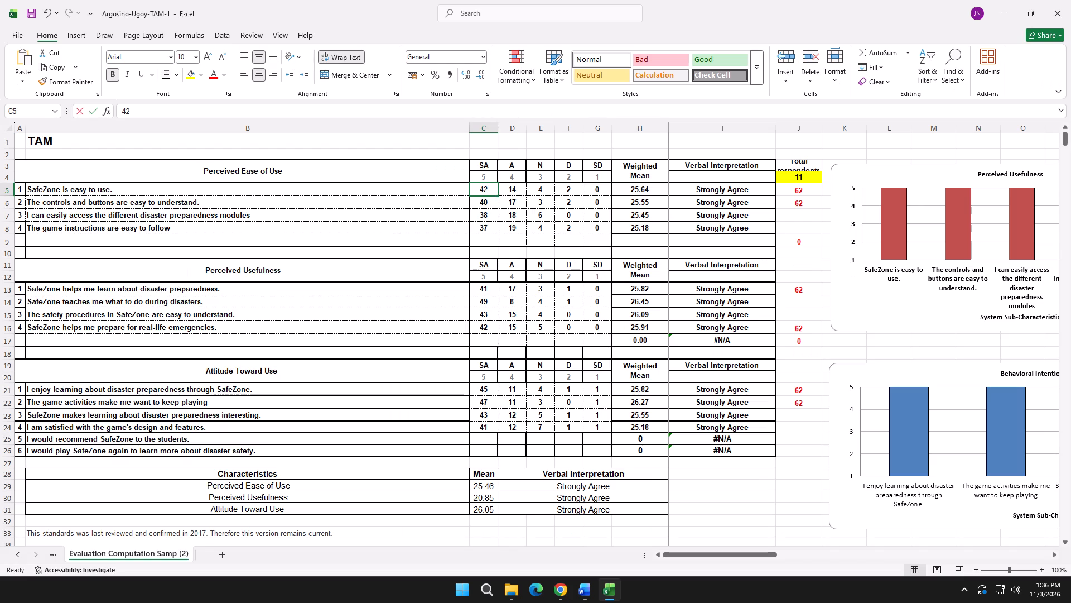
key(BackSpace)
key(BackSpace)
text(114)
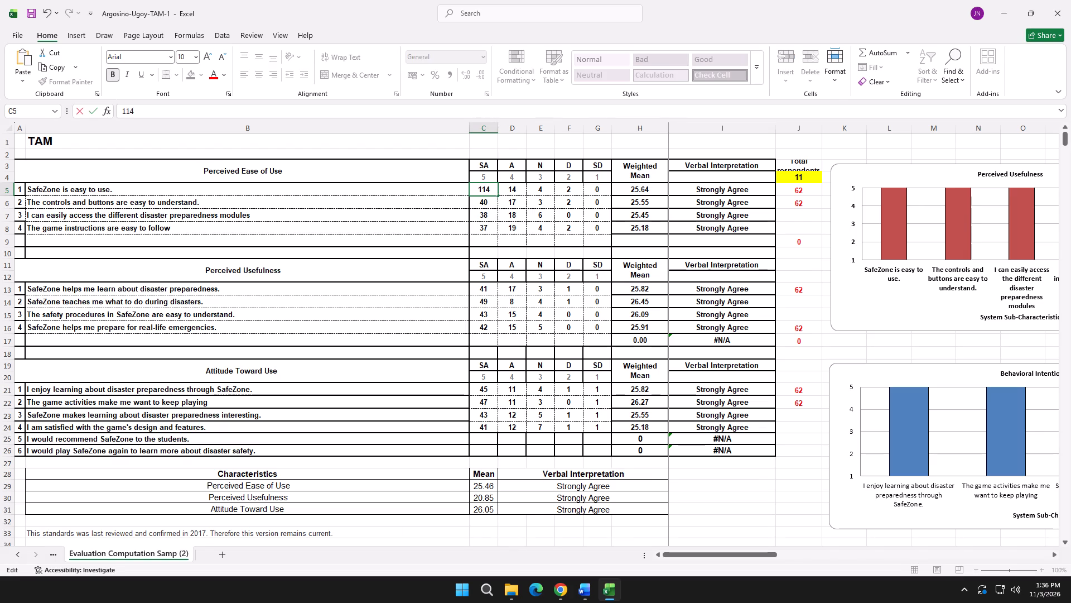
Look up the rating-4 count for "SafeZone is easy to use." in Google Forms and set Excel cell D5 to 63.
key(alt+Tab)
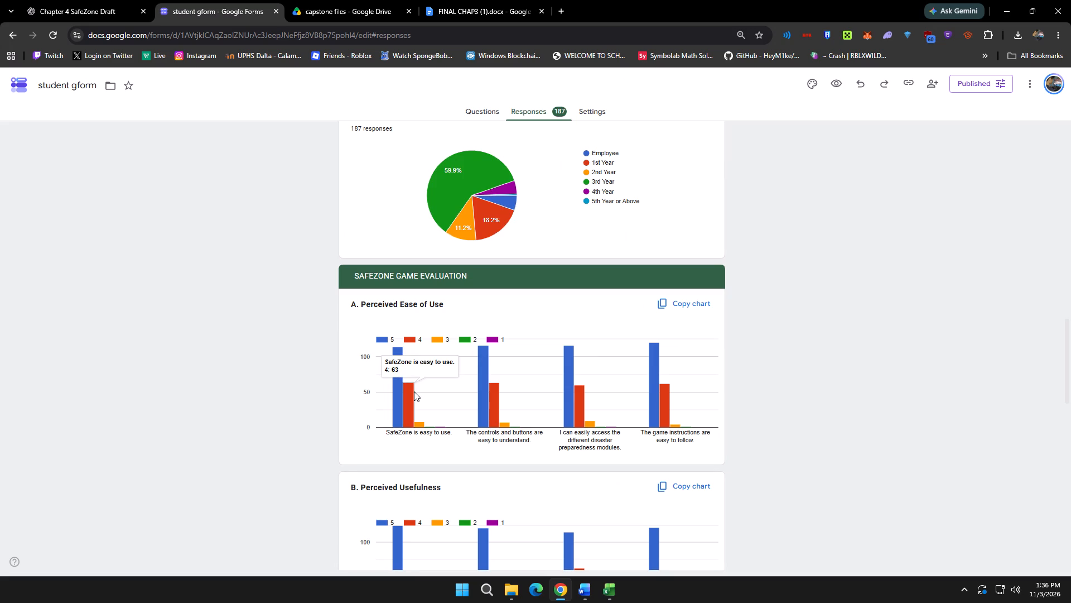
key(alt+Tab)
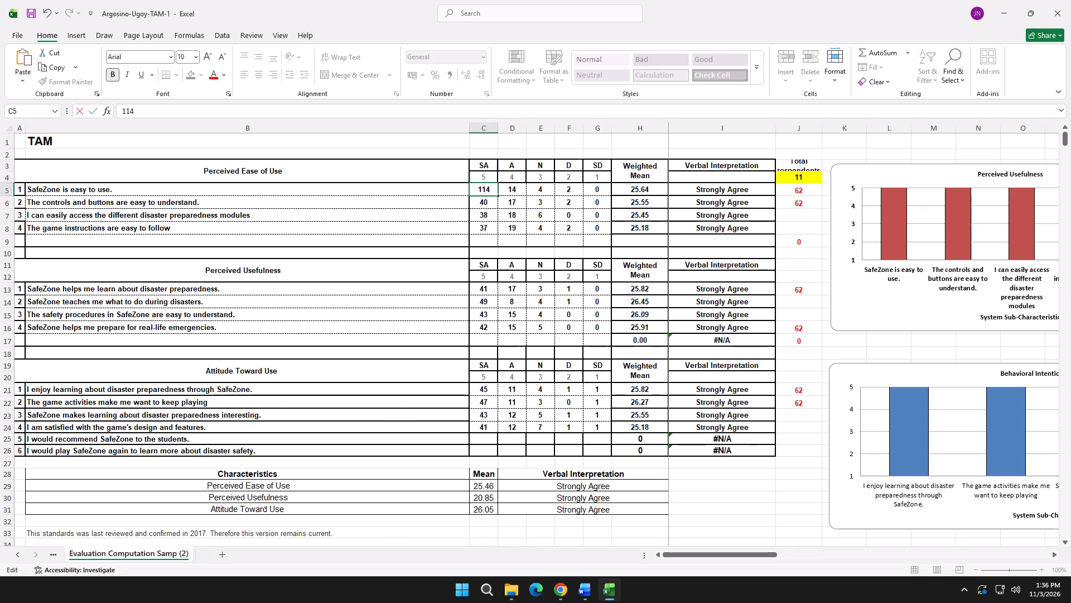
double_click(520, 190)
key(BackSpace)
key(BackSpace)
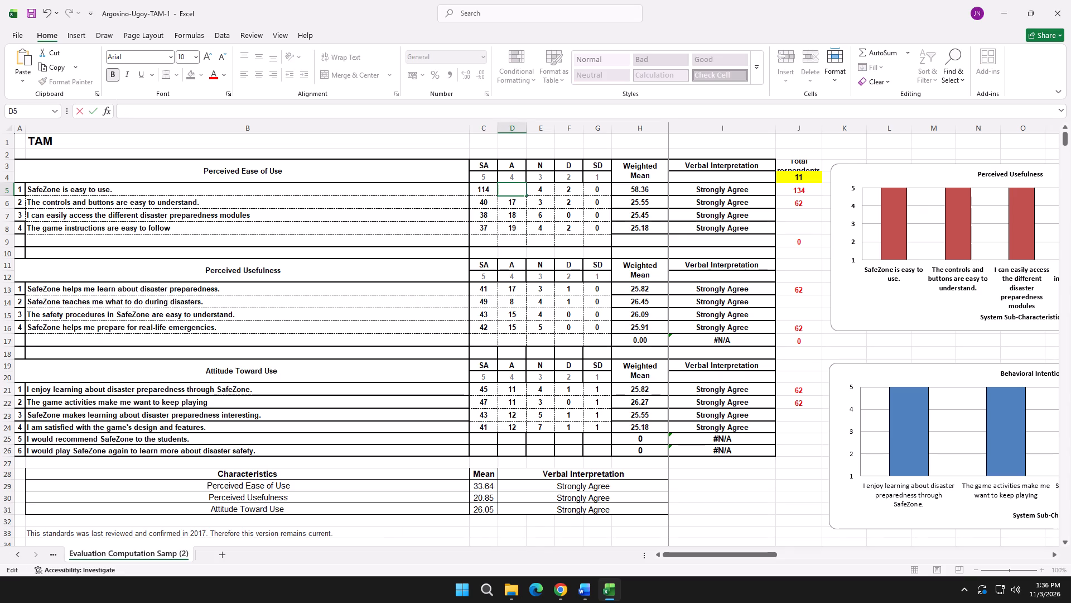
text(63)
click(532, 186)
Look up the rating-3 count for "SafeZone is easy to use." in Google Forms and set Excel cell E5 to 8.
key(alt+Tab)
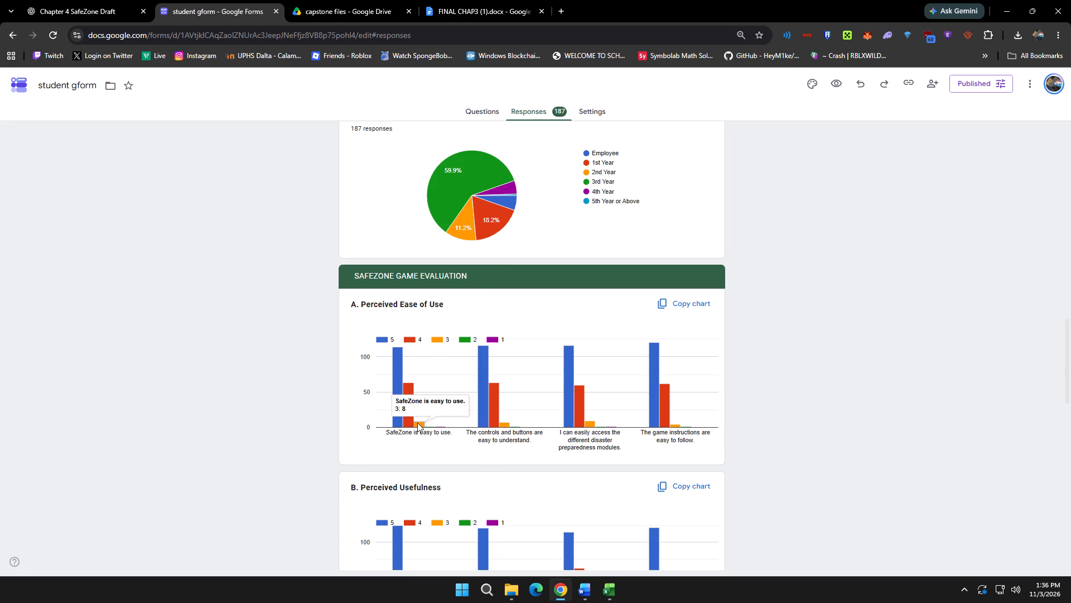
key(alt+Tab)
double_click(548, 190)
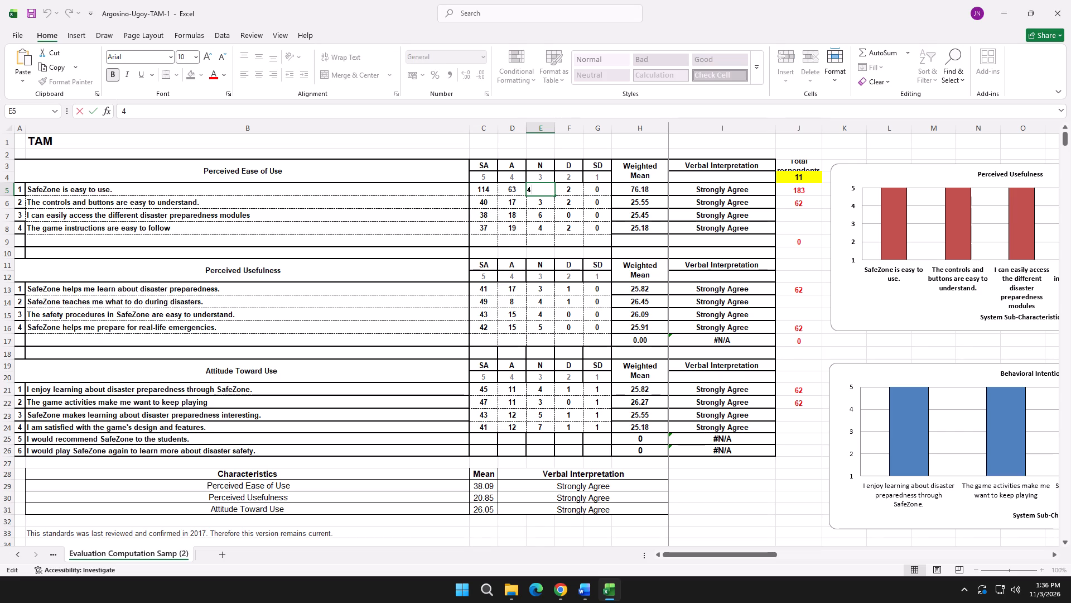
key(BackSpace)
key(8)
click(570, 188)
Look up the rating-2 count for "SafeZone is easy to use." in Google Forms and set Excel cell F5 to 1.
key(alt+Tab)
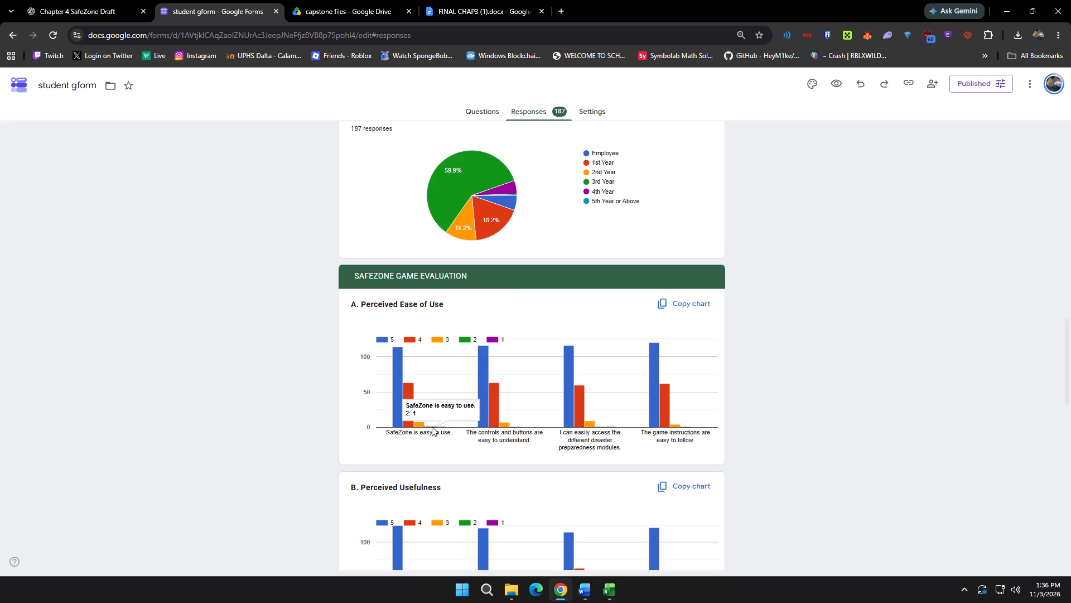
key(alt+Tab)
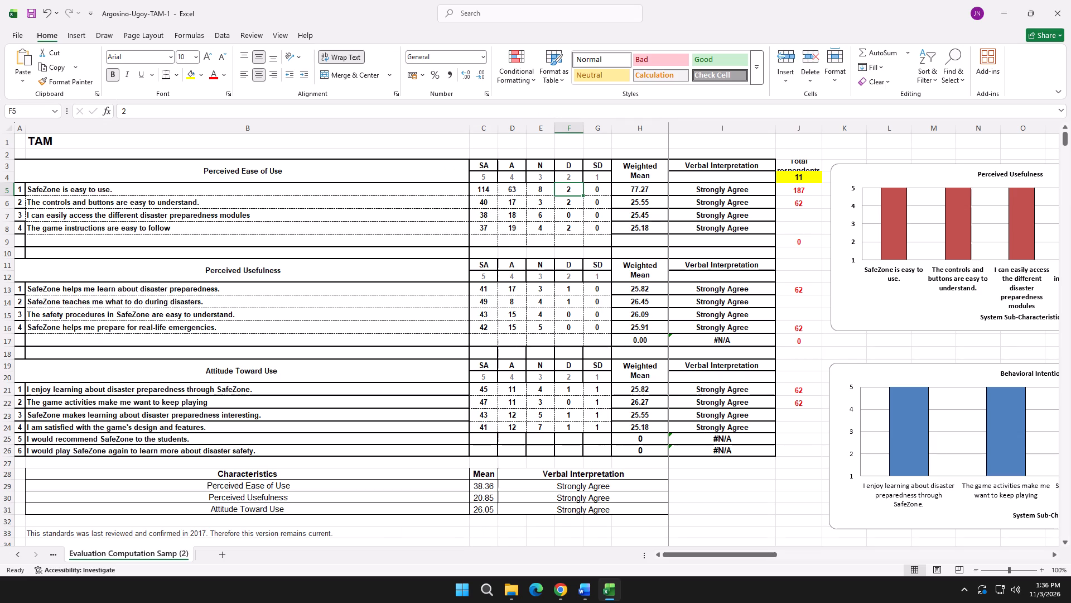
double_click(573, 188)
key(BackSpace)
key(1)
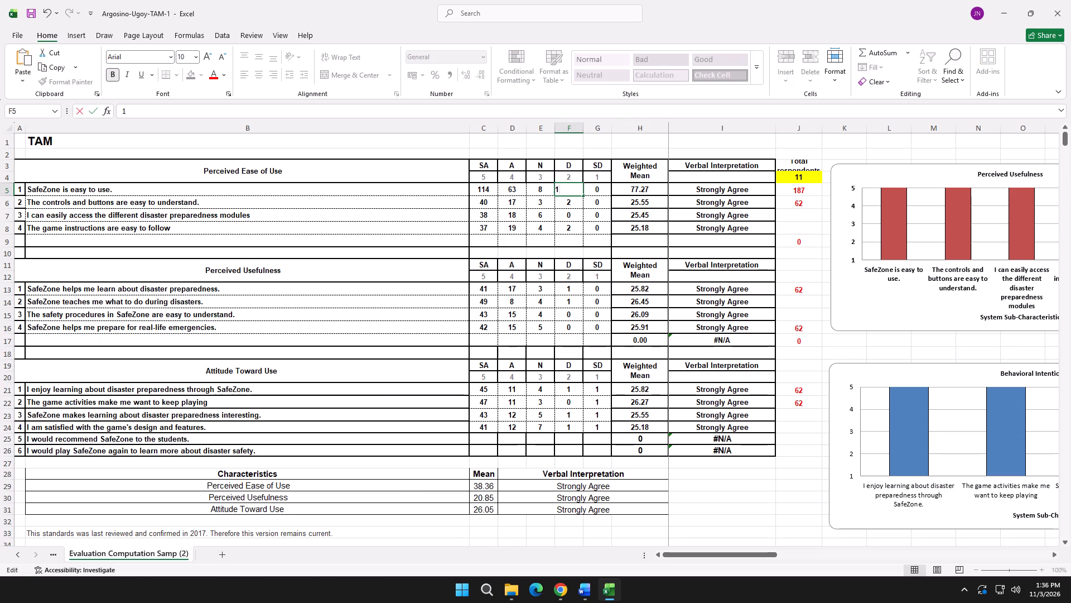
click(596, 185)
Look up the rating-1 count for "SafeZone is easy to use." in Google Forms and set Excel cell G5 to 1.
key(alt+Tab)
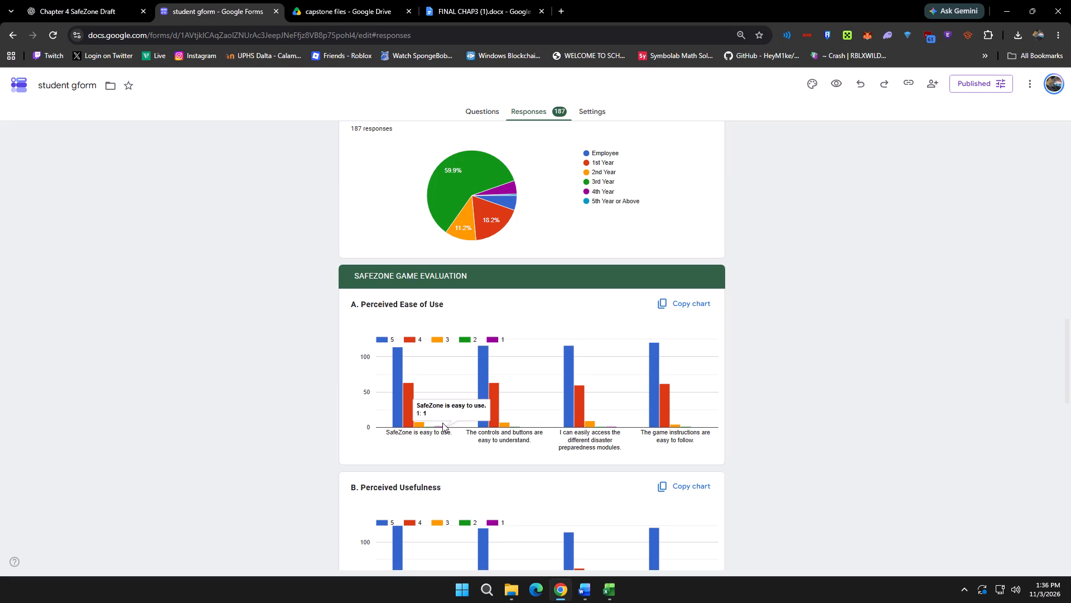
key(alt+Tab)
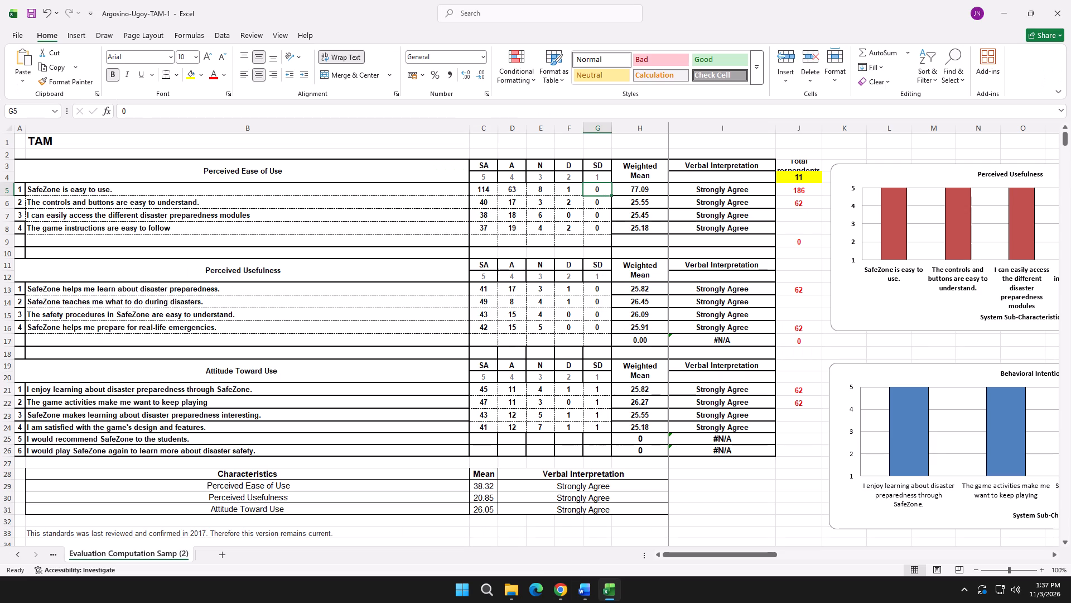
double_click(604, 193)
key(BackSpace)
key(1)
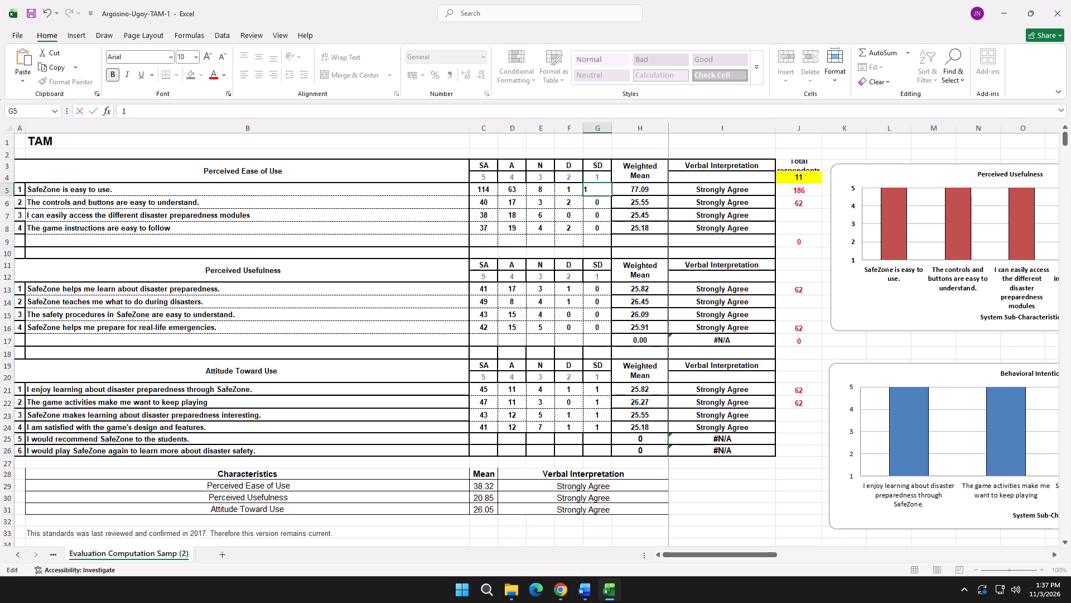
click(488, 203)
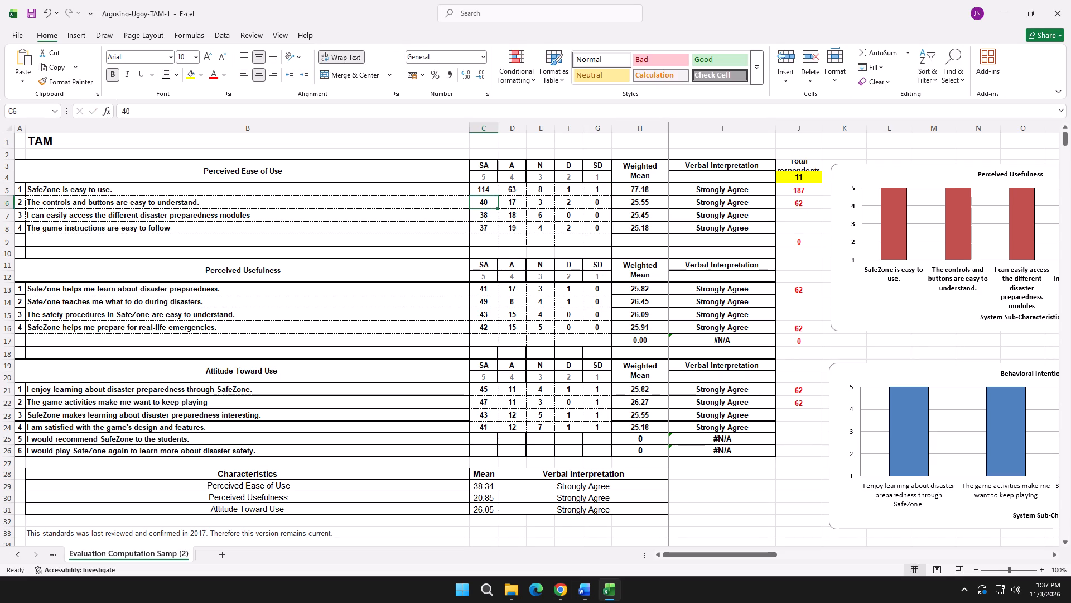
Look up the rating-5 count for "The controls and buttons are easy to understand." in Google Forms and set Excel cell C6 to 116.
key(alt+Tab)
key(alt+Tab)
key(alt+Tab)
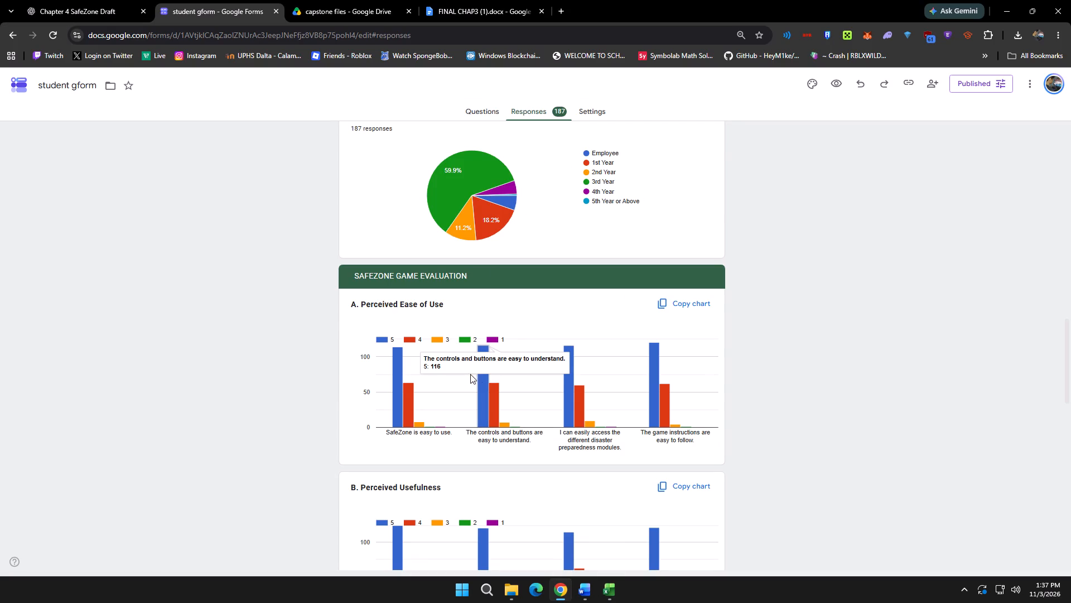
key(alt+Tab)
double_click(491, 202)
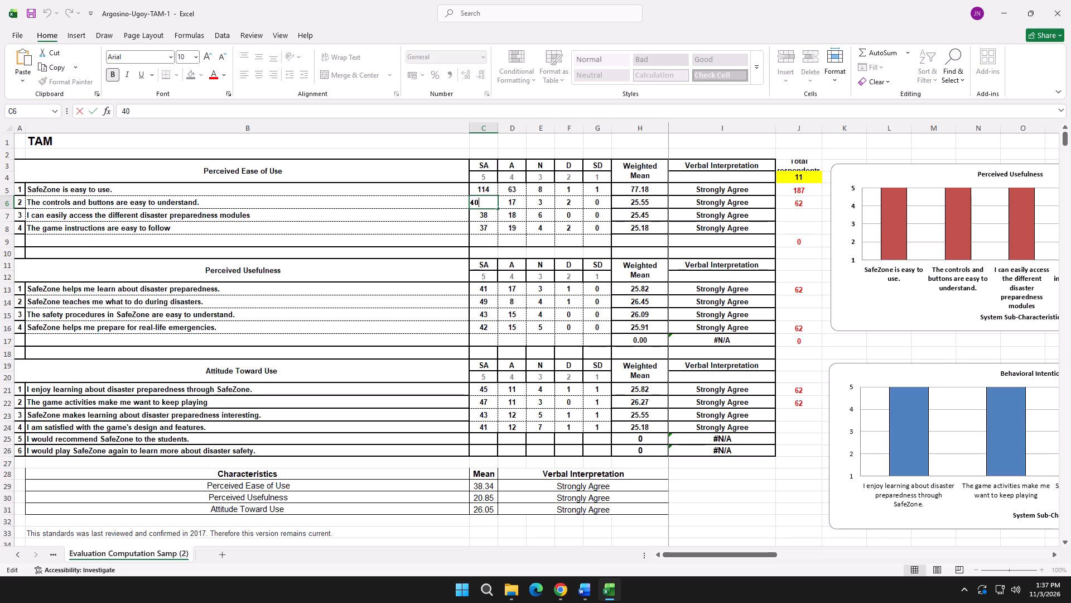
key(BackSpace)
key(BackSpace)
text(116)
click(514, 204)
Look up the rating-4 count for "The controls and buttons are easy to understand." in Google Forms and set Excel cell D6 to 63.
key(alt+Tab)
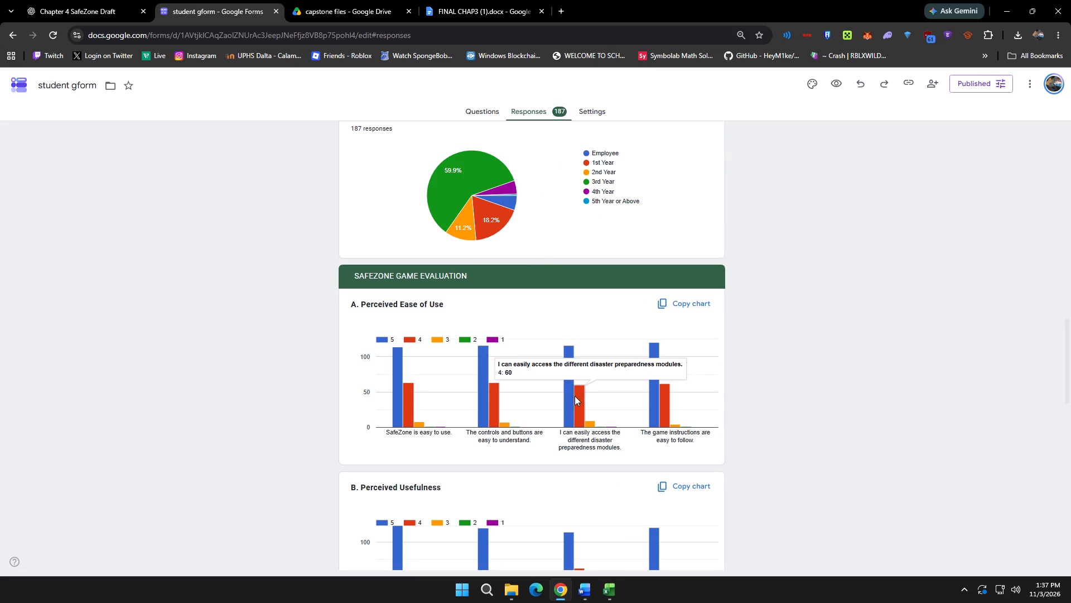
key(alt+Tab)
double_click(518, 203)
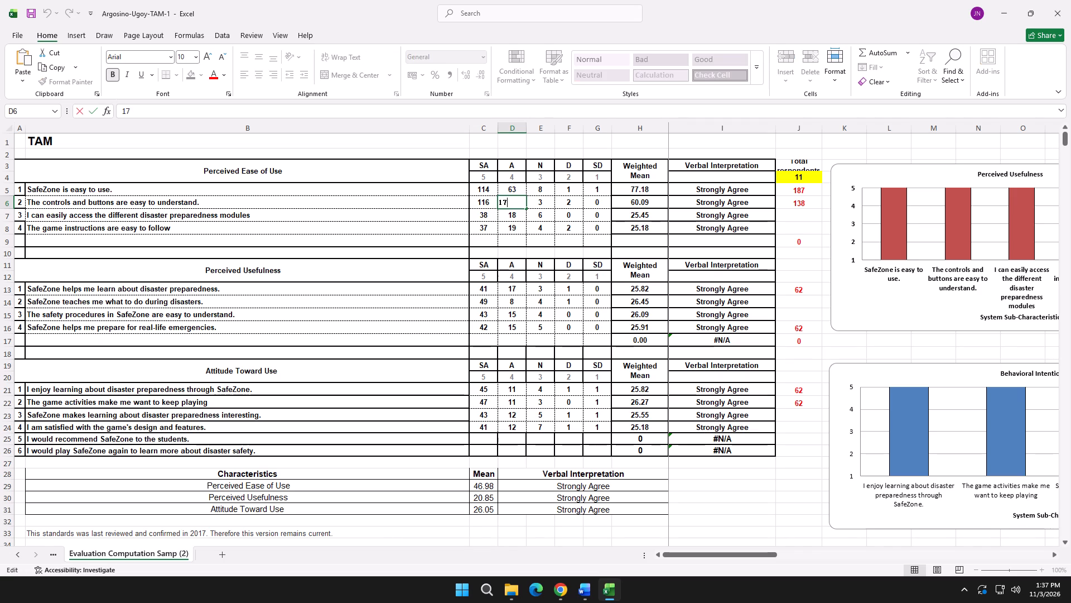
key(BackSpace)
key(BackSpace)
key(BackSpace)
text(63)
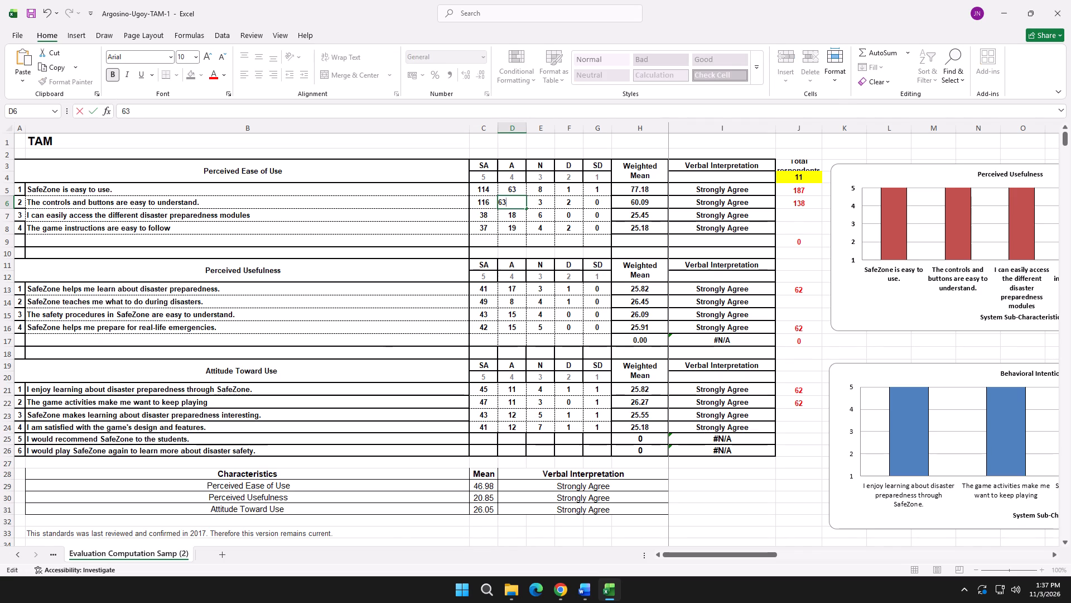
click(541, 204)
Look up the rating-3 count for "The controls and buttons are easy to understand." in Google Forms and set Excel cell E6 to 7.
key(alt+Tab)
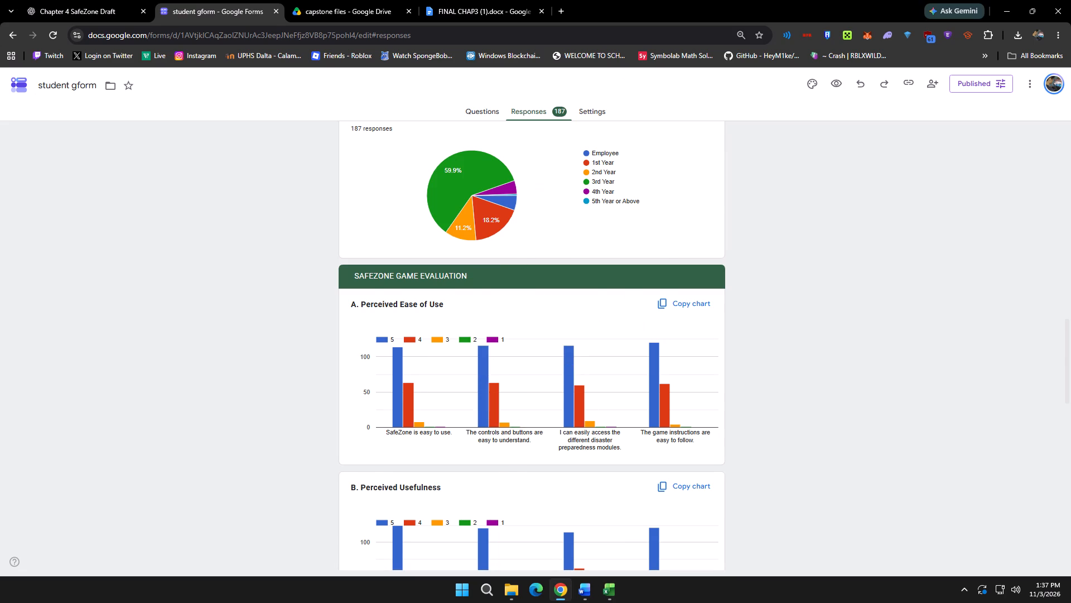
key(alt+Tab)
double_click(548, 205)
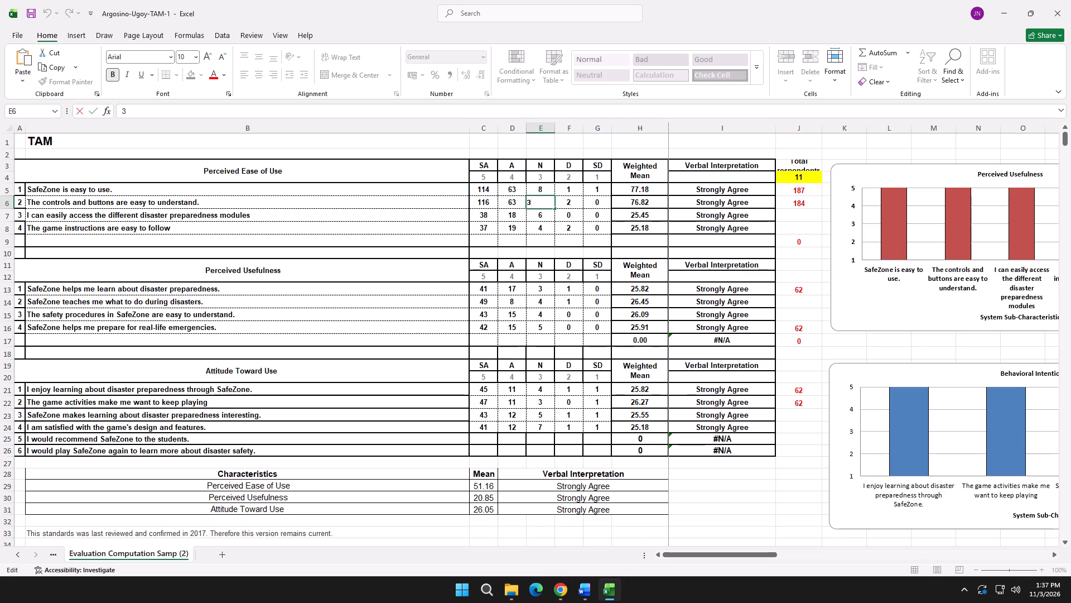
key(BackSpace)
key(7)
click(572, 200)
Look up the rating-2 count for "The controls and buttons are easy to understand." in Google Forms and set Excel cell F6 to 1.
key(alt+Tab)
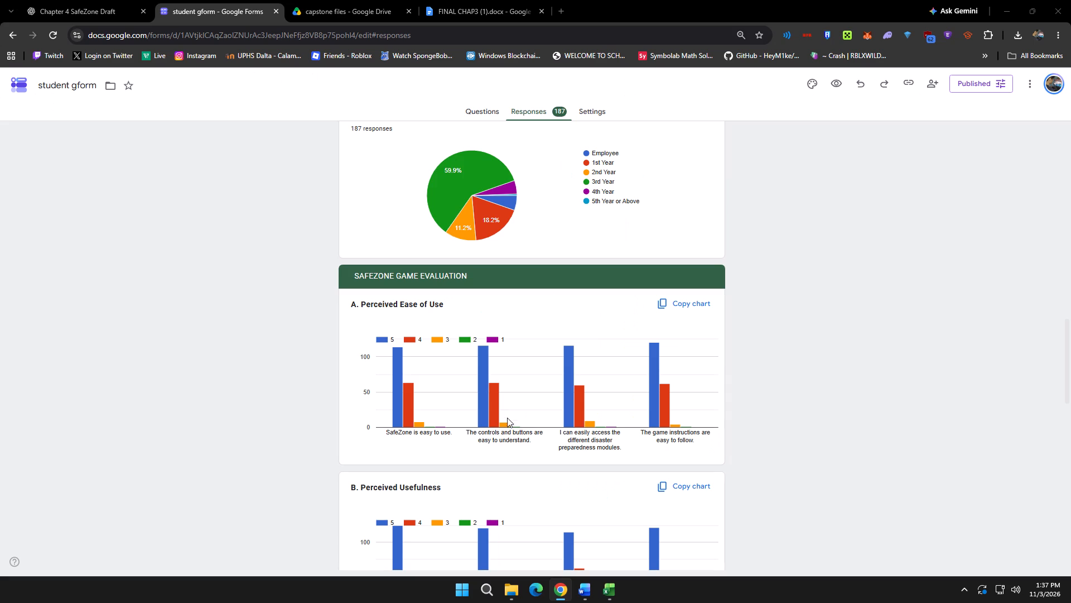
key(alt+Tab)
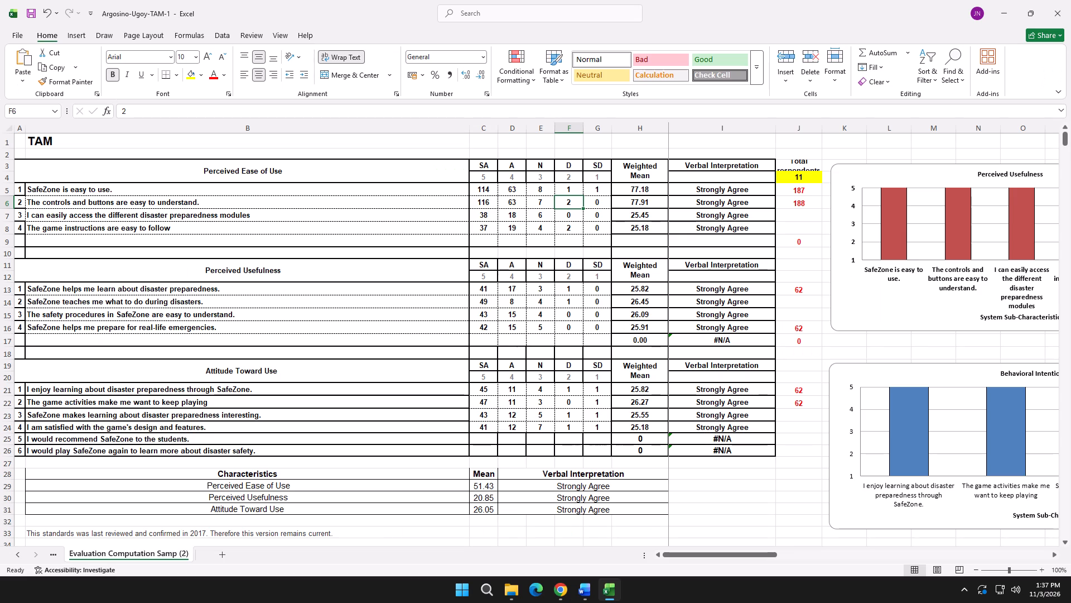
double_click(577, 203)
key(BackSpace)
key(1)
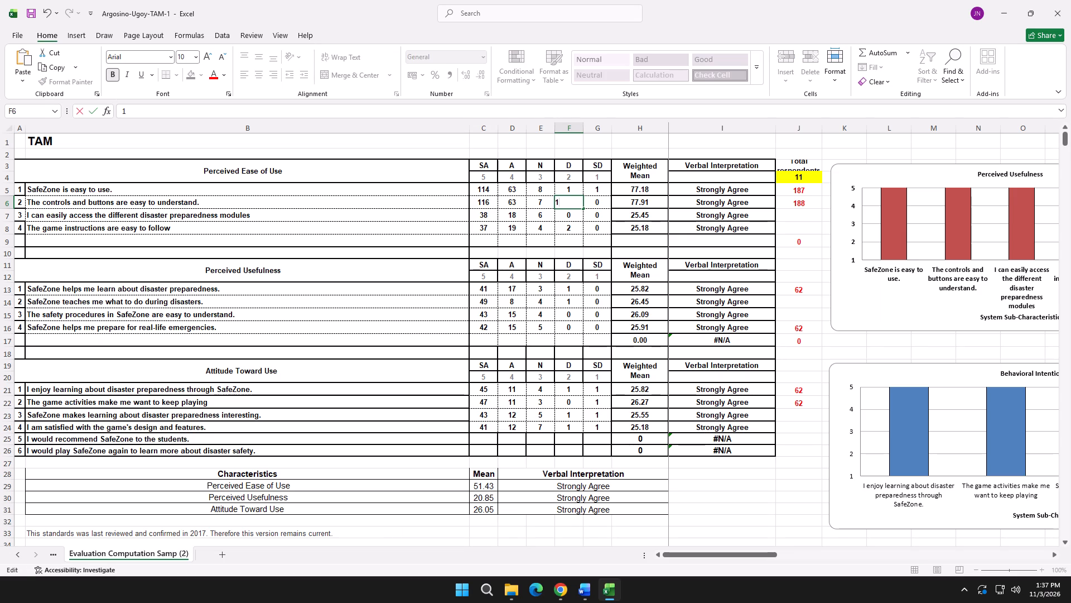
click(599, 203)
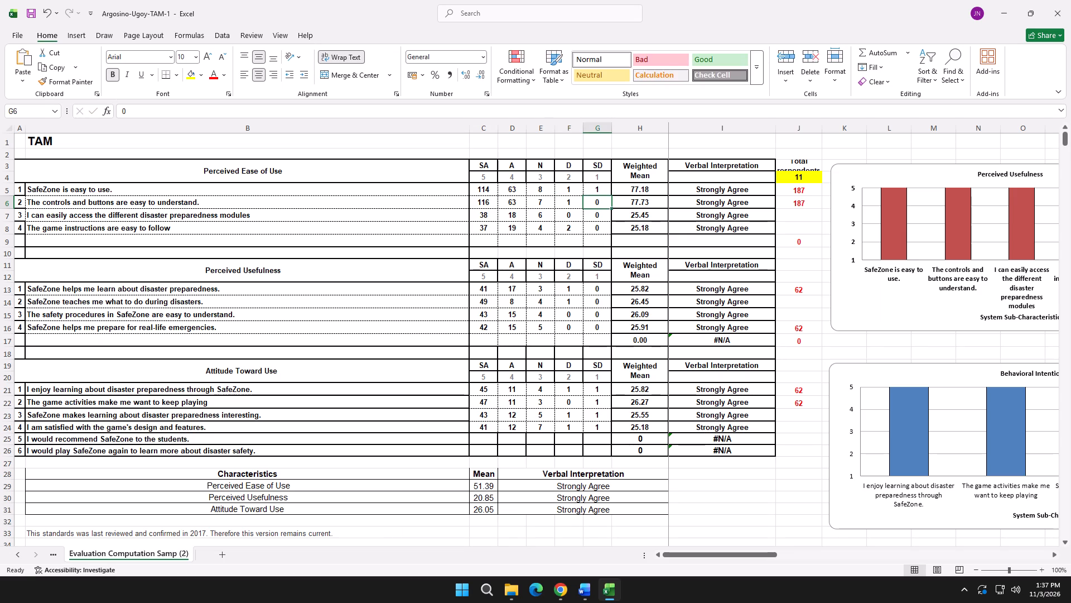
Look up the rating-5 count for "I can easily access the different disaster preparedness modules." in Google Forms and set Excel cell C7 to 116.
click(486, 214)
key(alt+Tab)
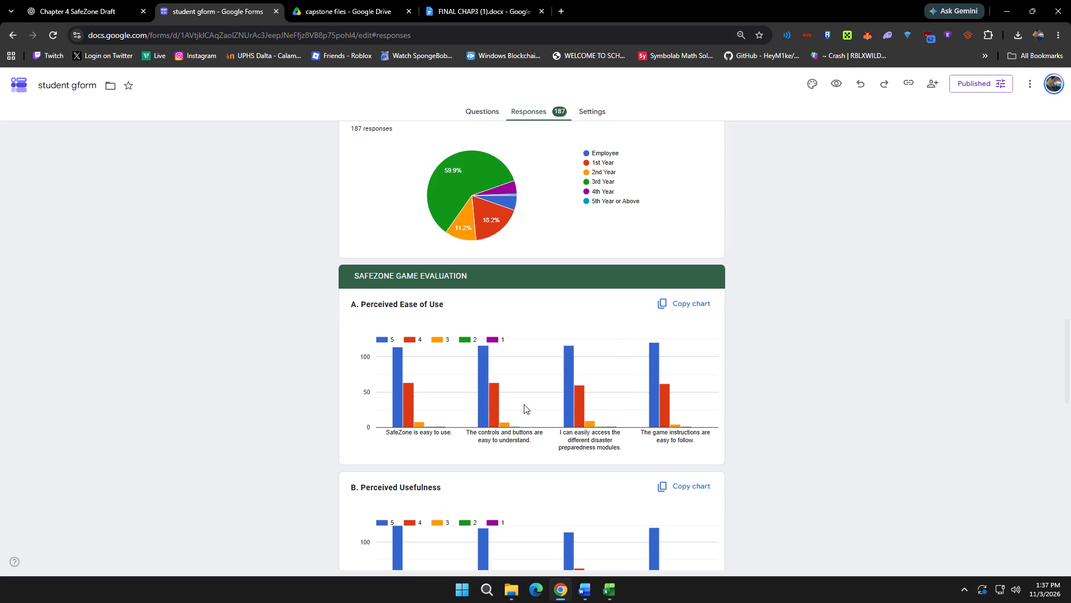
key(alt+Tab)
double_click(493, 217)
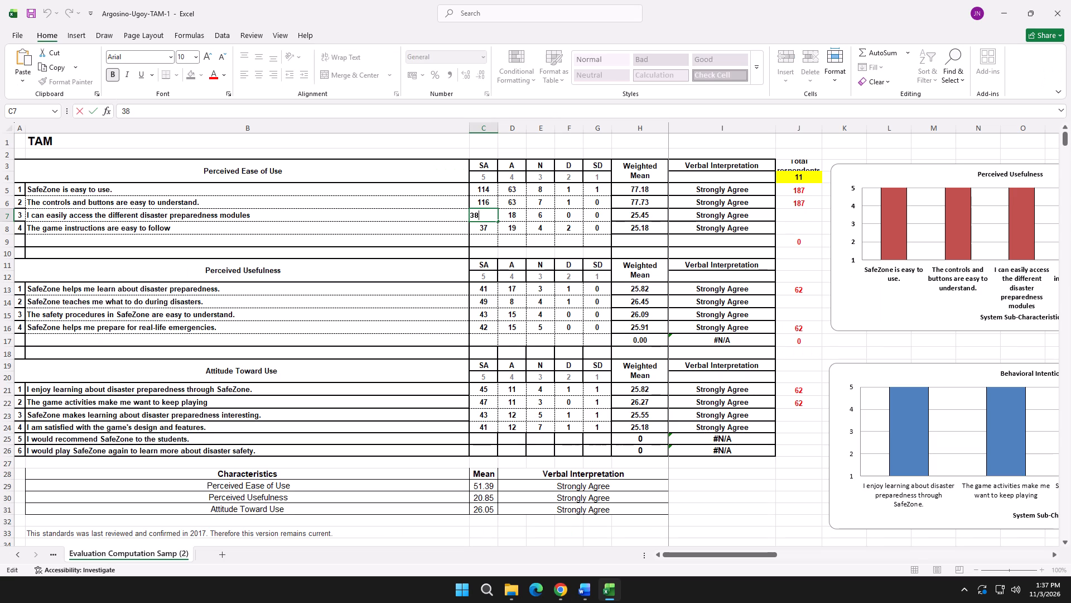
key(BackSpace)
key(BackSpace)
key(BackSpace)
text(116)
Look up the rating-4 count for "I can easily access the different disaster preparedness modules." in Google Forms and set Excel cell D7 to 60.
key(alt+Tab)
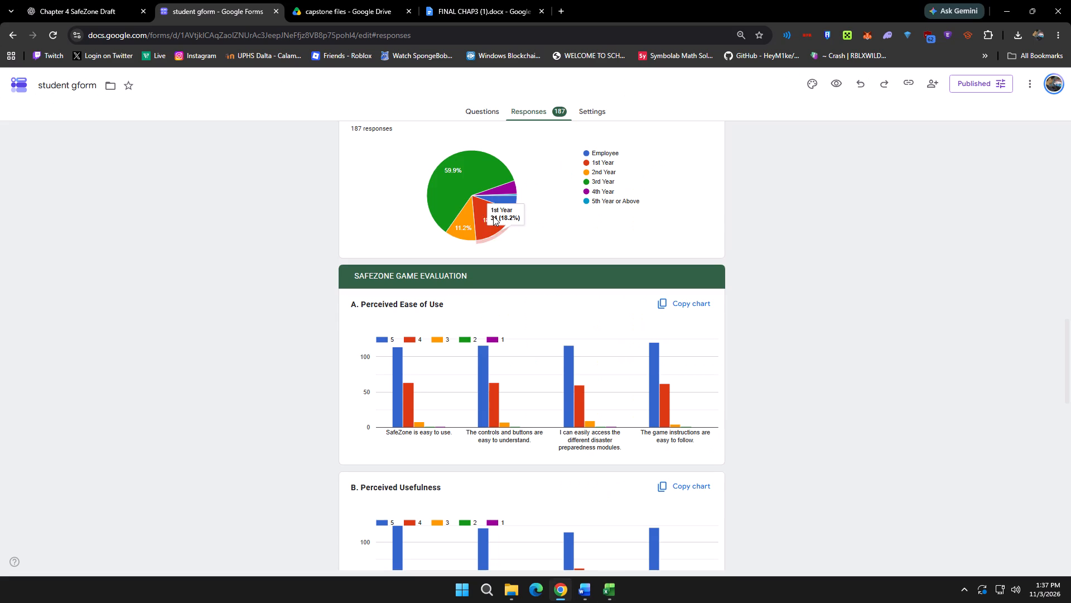
key(alt+Tab)
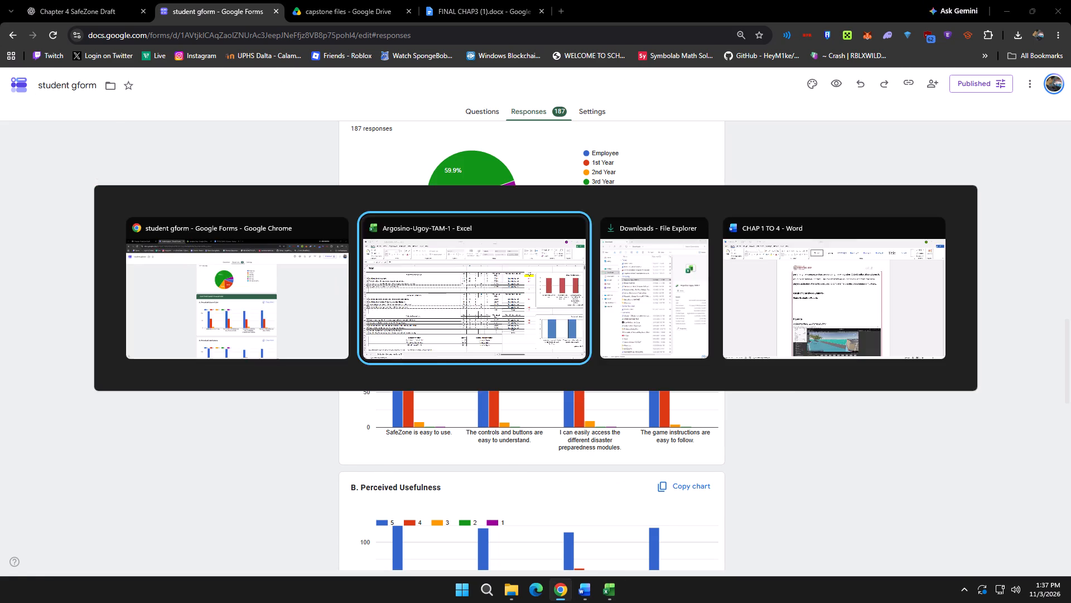
double_click(520, 216)
key(BackSpace)
key(BackSpace)
text(60)
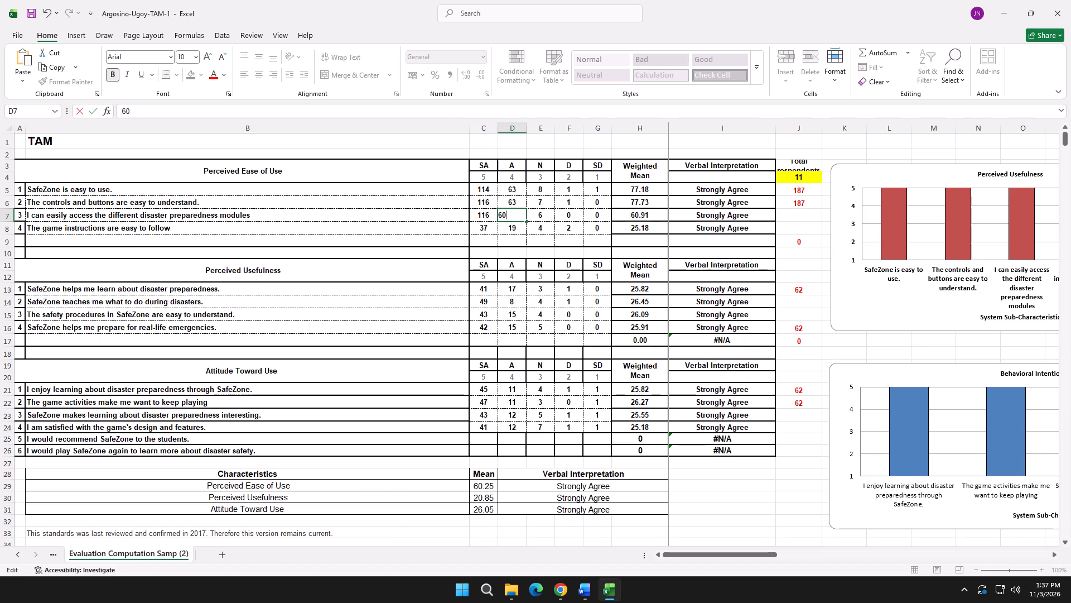
click(538, 216)
Look up the rating-3 count for "I can easily access the different disaster preparedness modules." in Google Forms and set Excel cell E7 to 9.
key(alt+Tab)
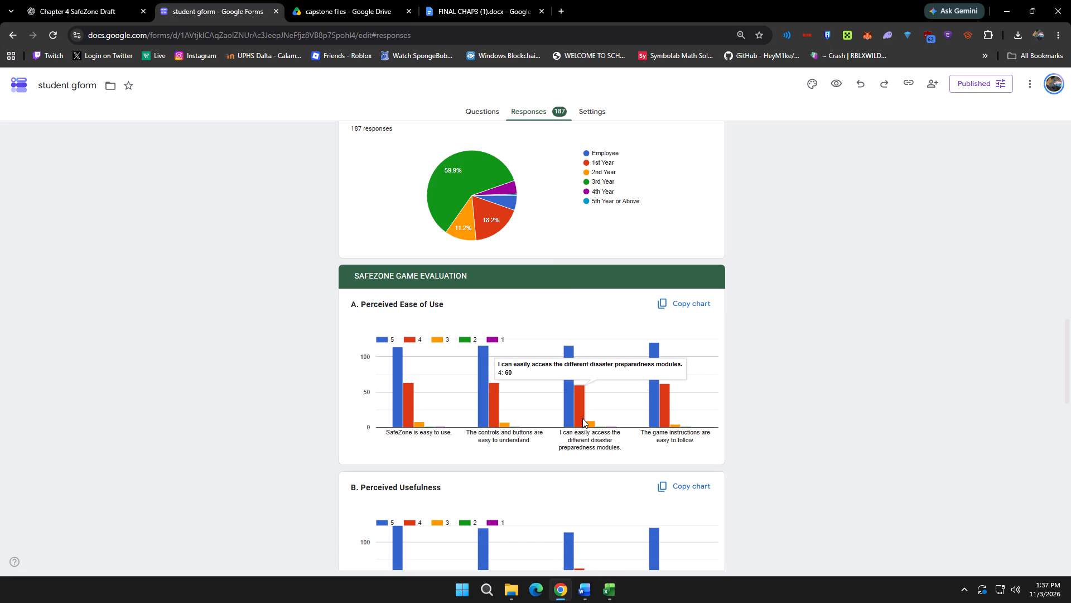
key(alt+Tab)
double_click(547, 213)
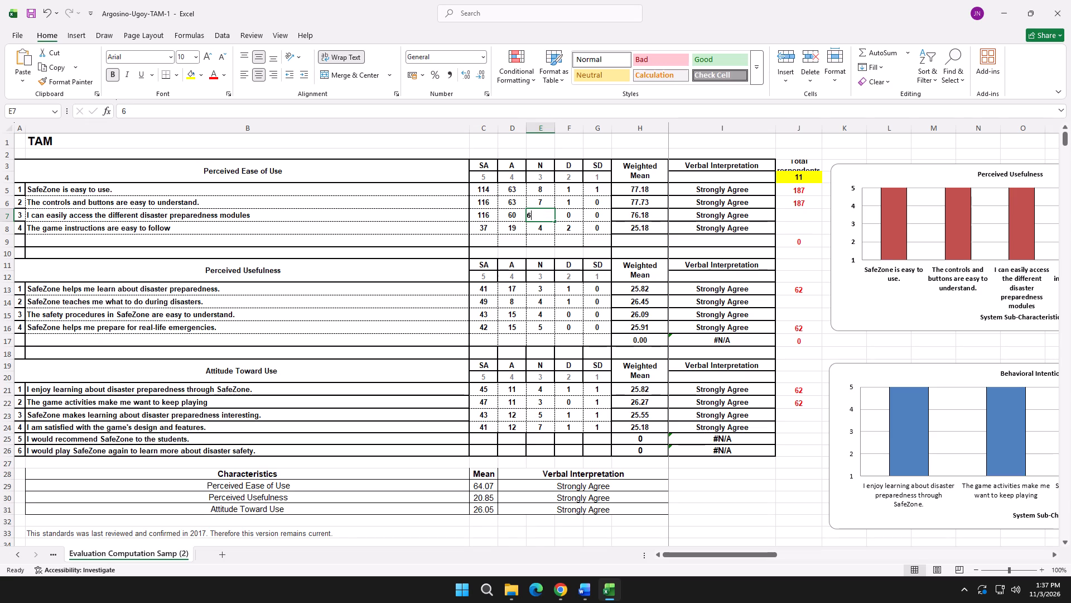
key(BackSpace)
key(9)
click(569, 219)
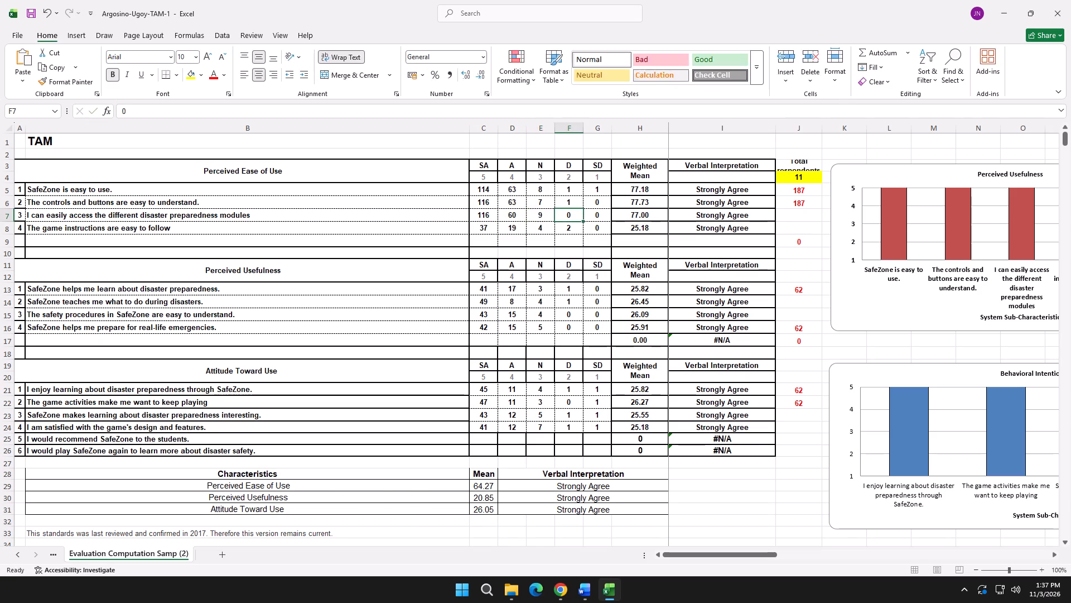
Look up the rating-2 count for "I can easily access the different disaster preparedness modules." in Google Forms and set Excel cell F7 to 1.
key(alt+Tab)
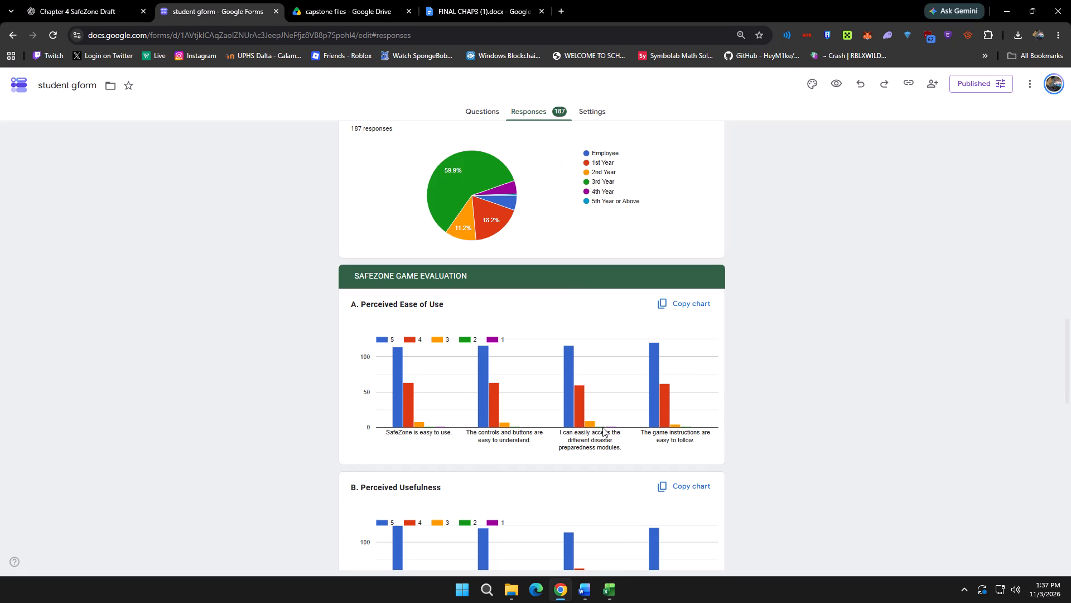
key(alt+Tab)
triple_click(575, 222)
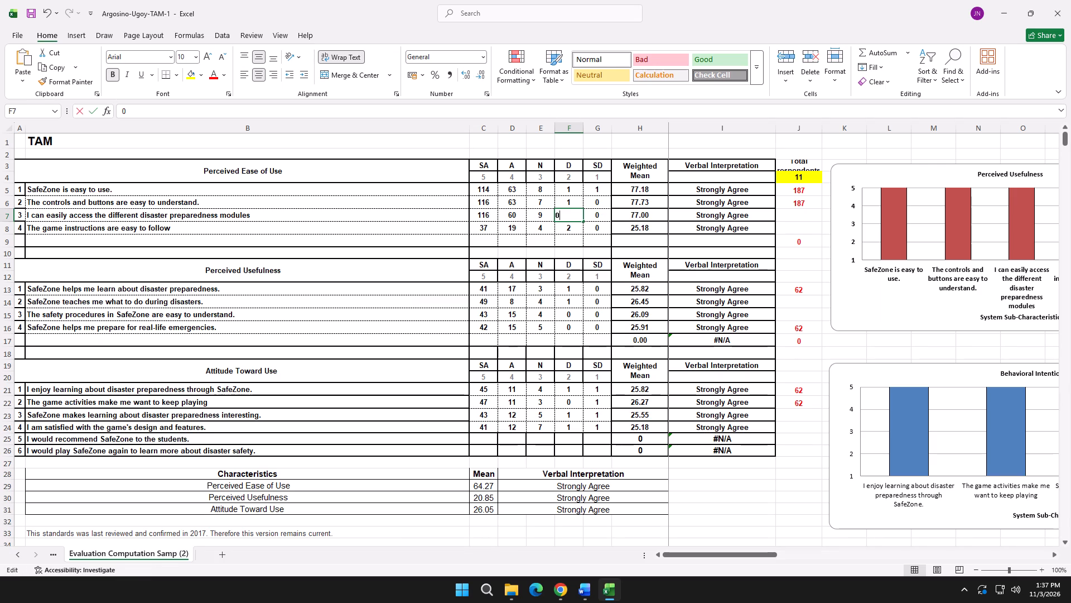
key(BackSpace)
key(1)
click(596, 213)
Look up the rating-1 count for "I can easily access the different disaster preparedness modules." in Google Forms and set Excel cell G7 to 1.
key(alt+Tab)
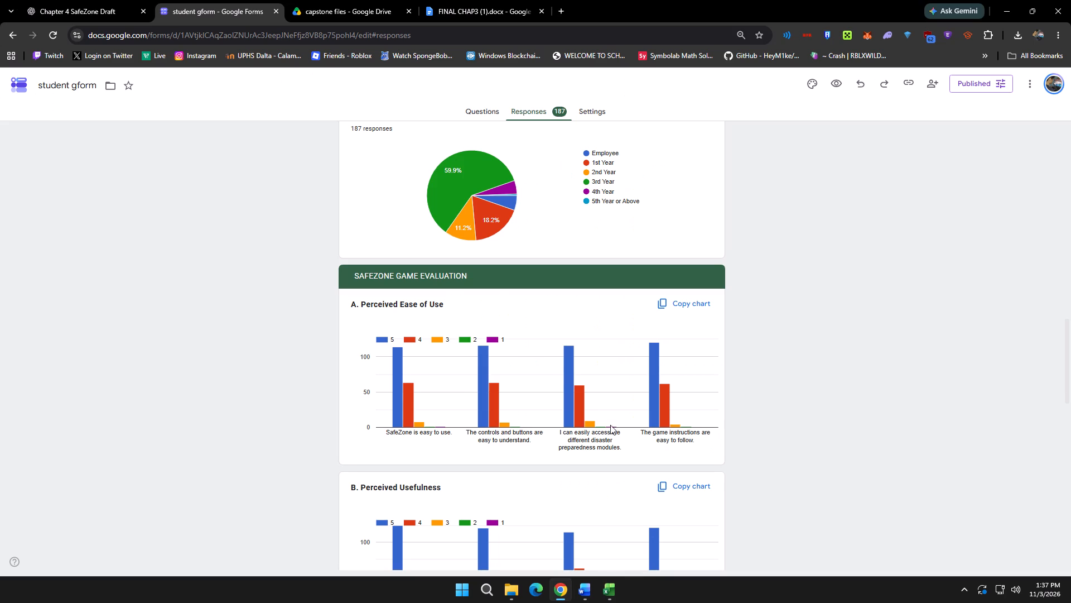
key(alt+Tab)
double_click(603, 214)
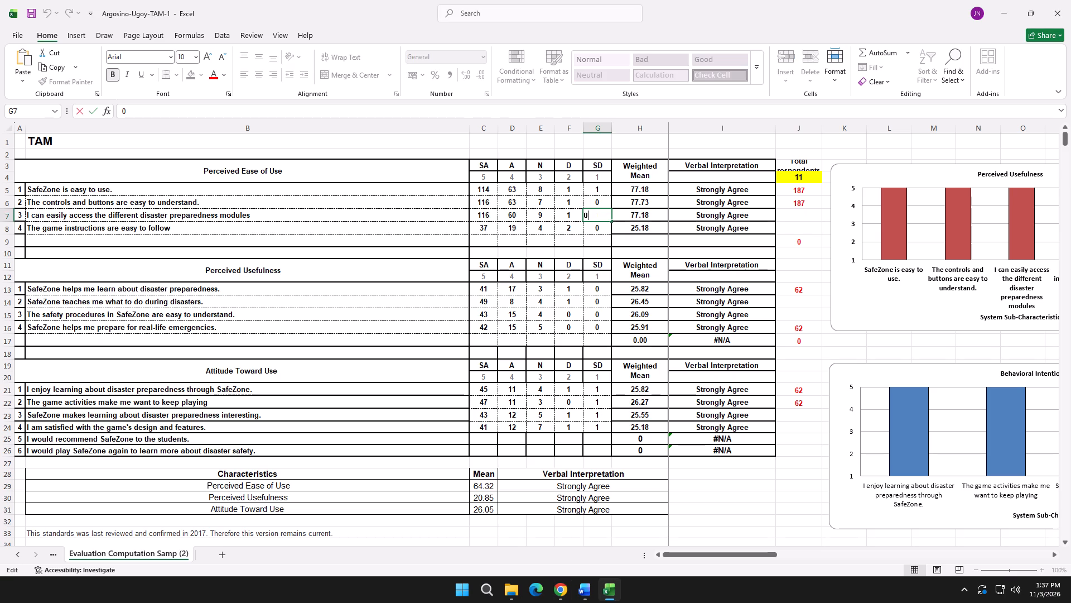
key(BackSpace)
key(1)
click(487, 232)
Look up the rating-5 count for "The game instructions are easy to follow." in Google Forms and set Excel cell C8 to 120.
key(alt+Tab)
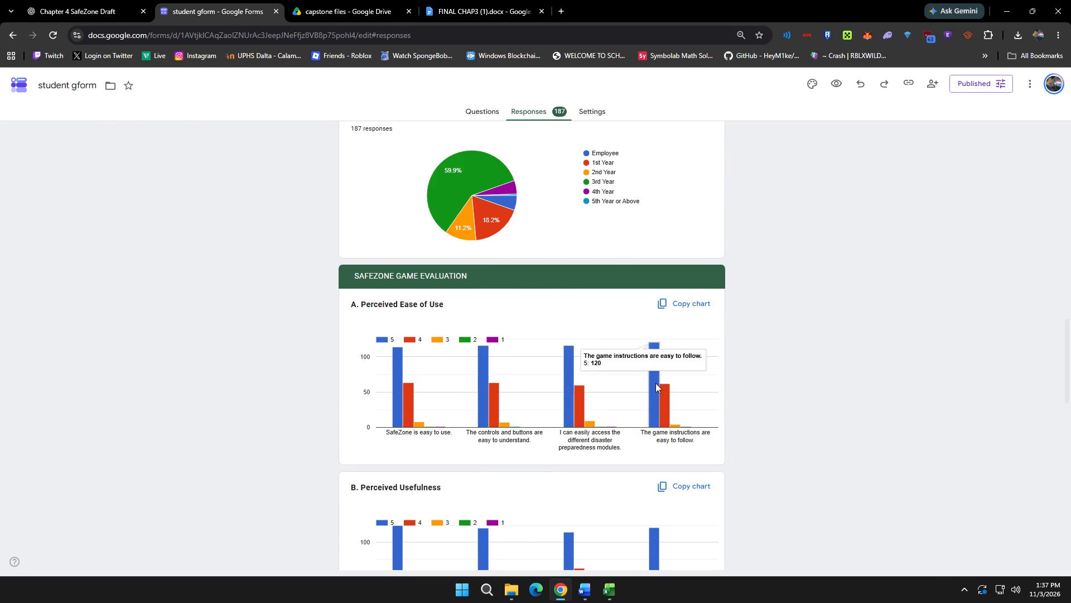
key(alt+Tab)
double_click(494, 229)
key(BackSpace)
key(BackSpace)
text(120)
click(513, 228)
Look up the rating-4 count for "The game instructions are easy to follow." in Google Forms and set Excel cell D8 to 62.
key(alt+Tab)
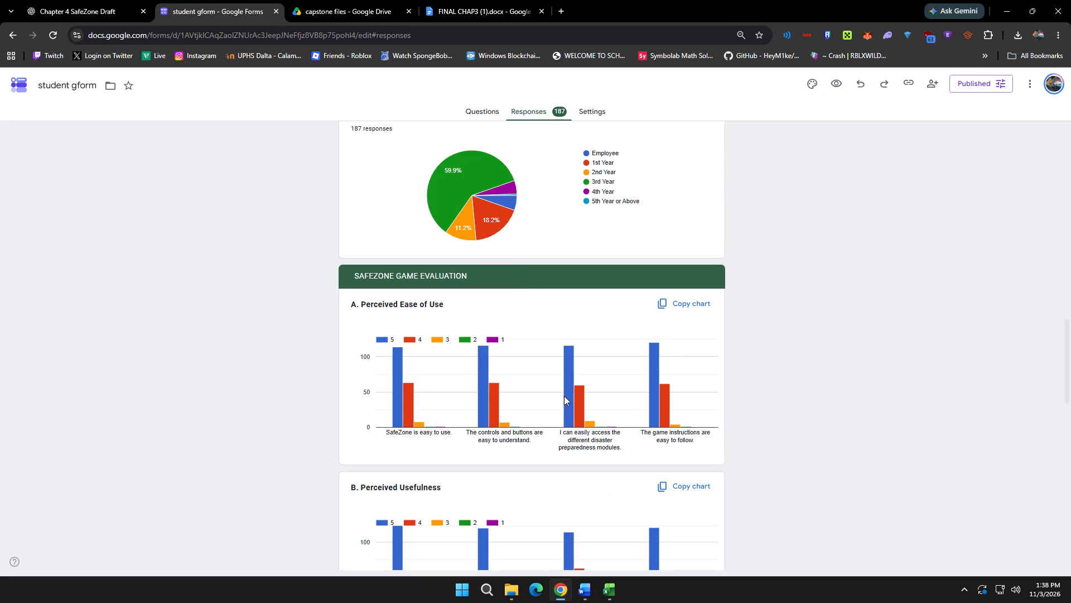
key(alt+Tab)
double_click(513, 228)
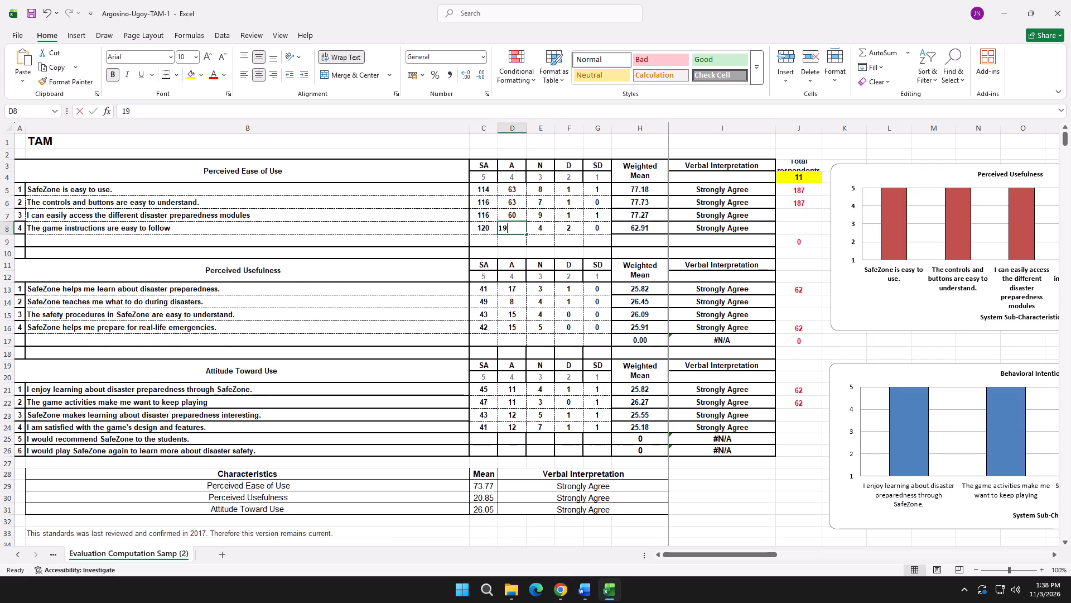
key(BackSpace)
key(BackSpace)
text(62)
click(543, 229)
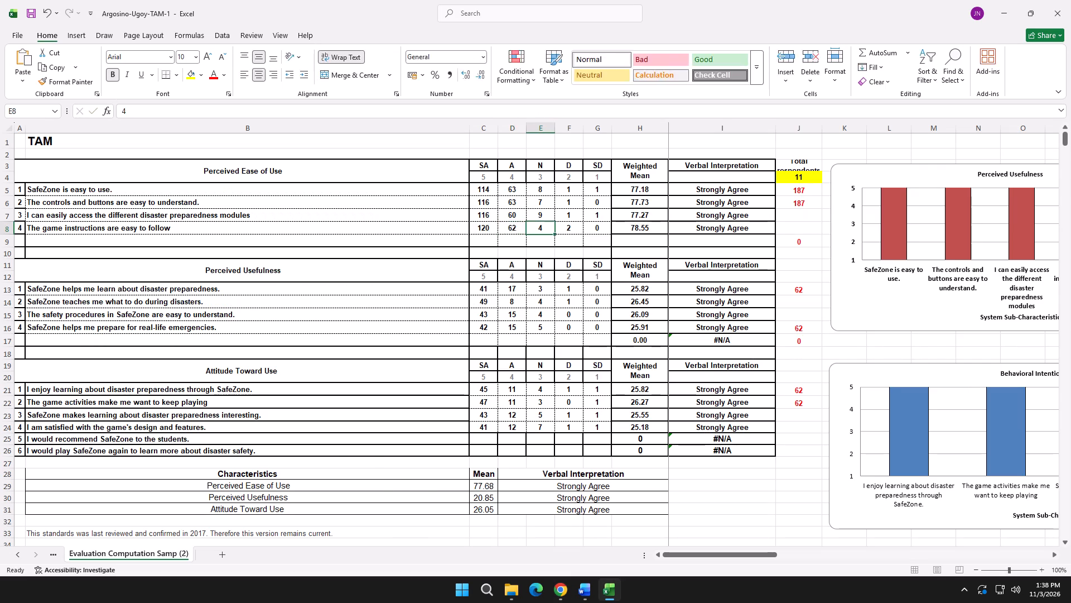
Look up the rating-3 and rating-2 counts for "The game instructions are easy to follow." in Google Forms and set Excel cell F8 to 1.
key(alt+Tab)
key(alt+Tab)
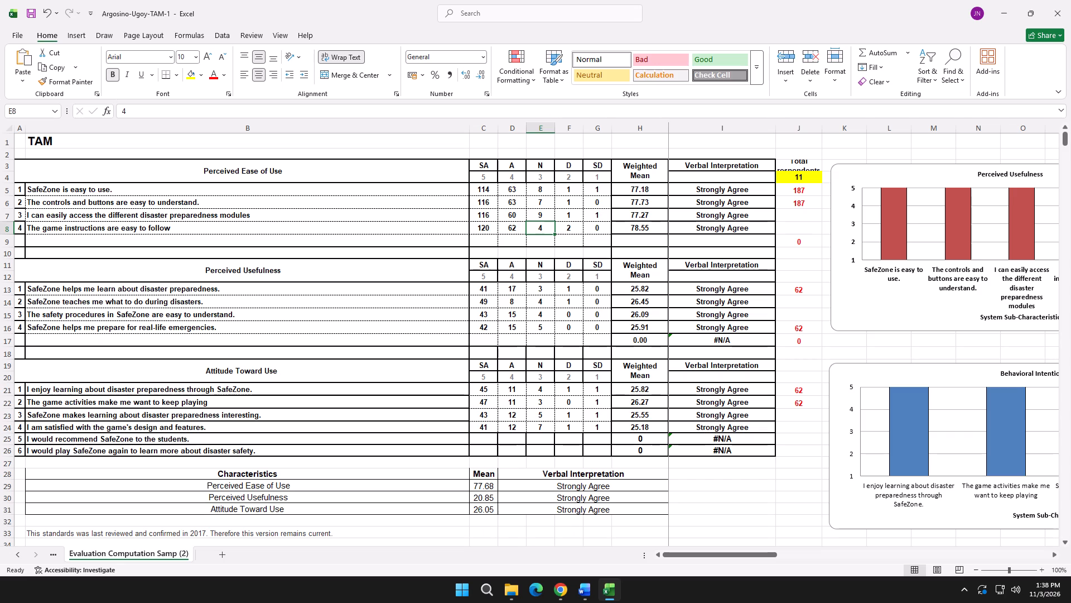
key(alt+Tab)
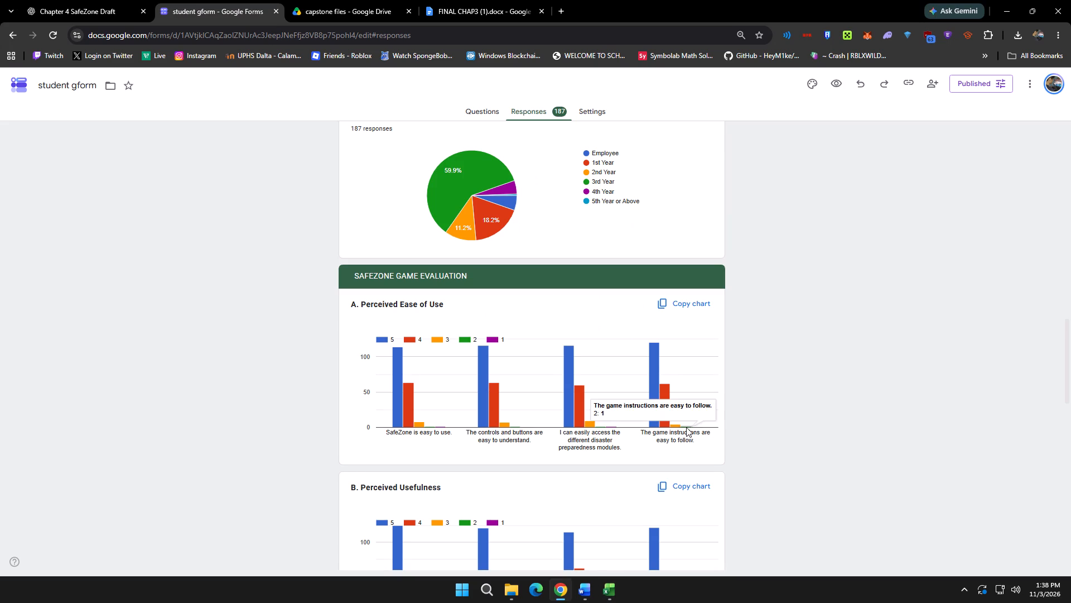
key(alt+Tab)
double_click(576, 228)
key(BackSpace)
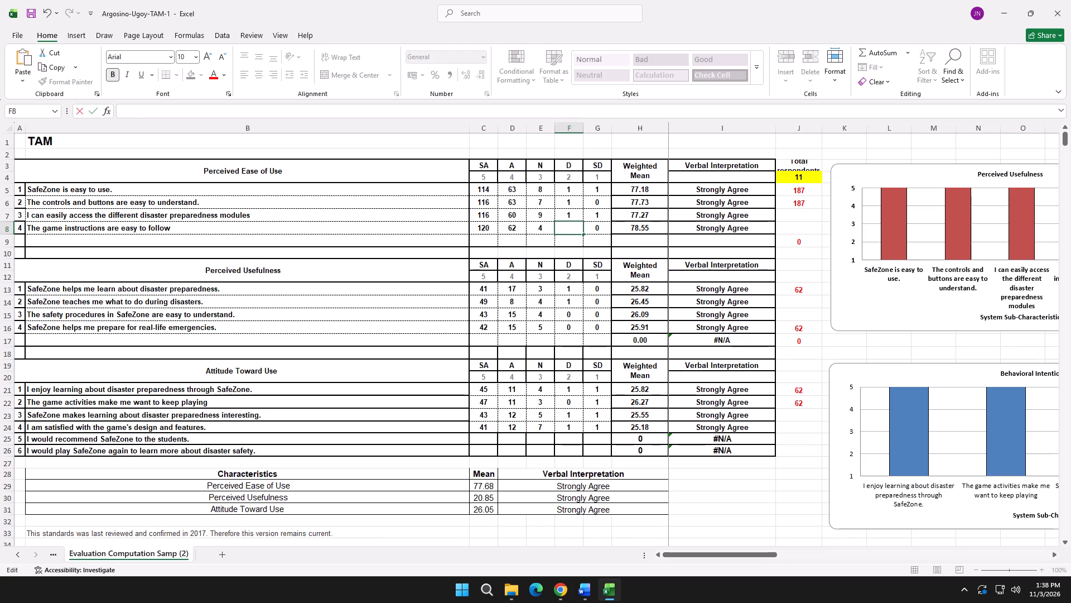
key(1)
click(547, 231)
key(alt+Tab)
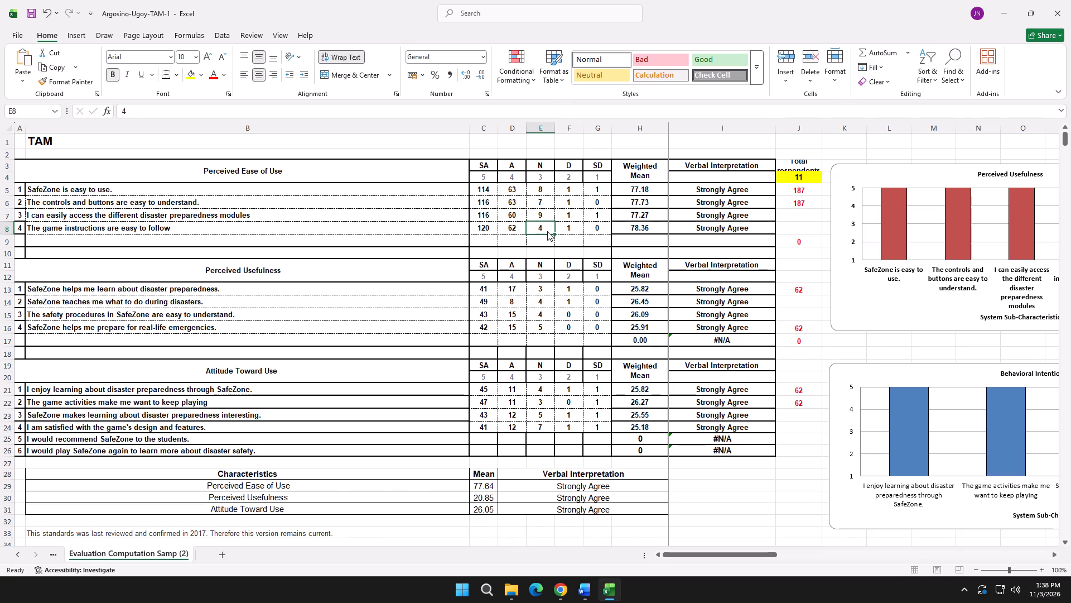
key(alt+Tab)
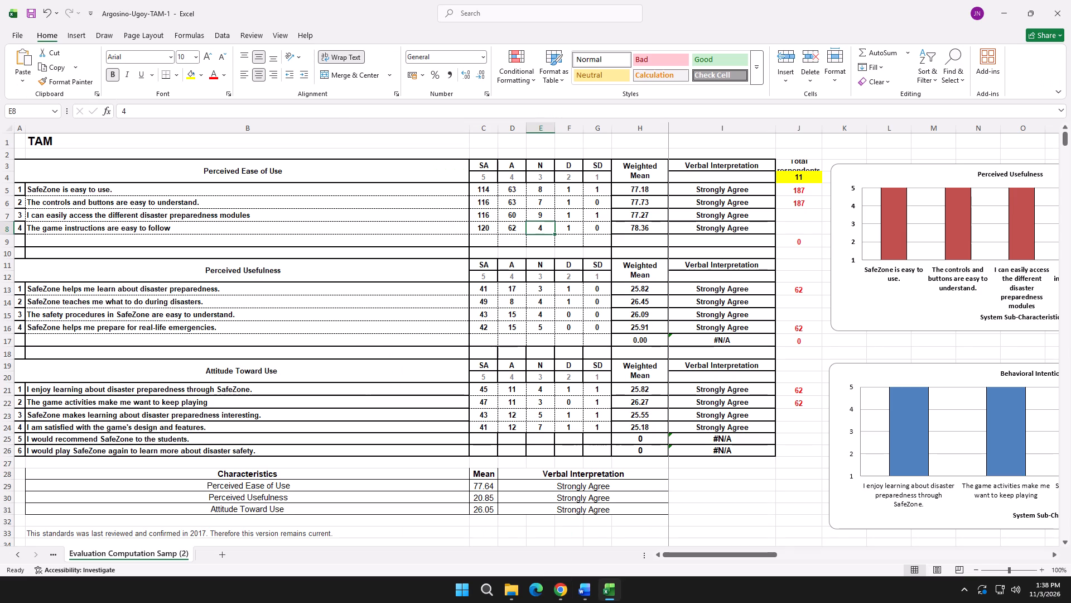
Copy the total-respondents formula =SUM(C6:G6) from cell J6.
click(799, 208)
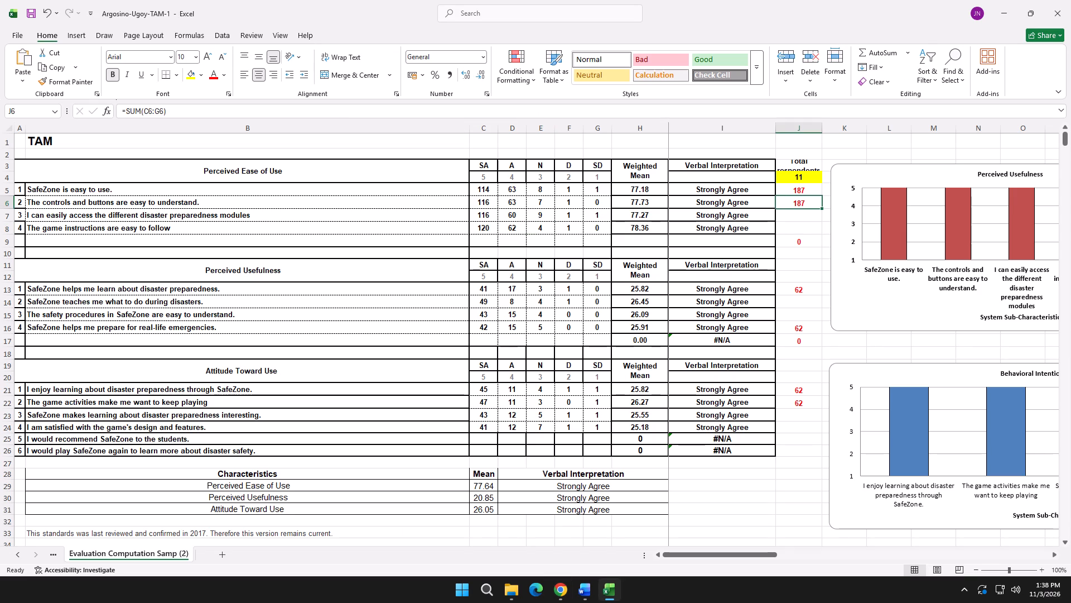
click(803, 195)
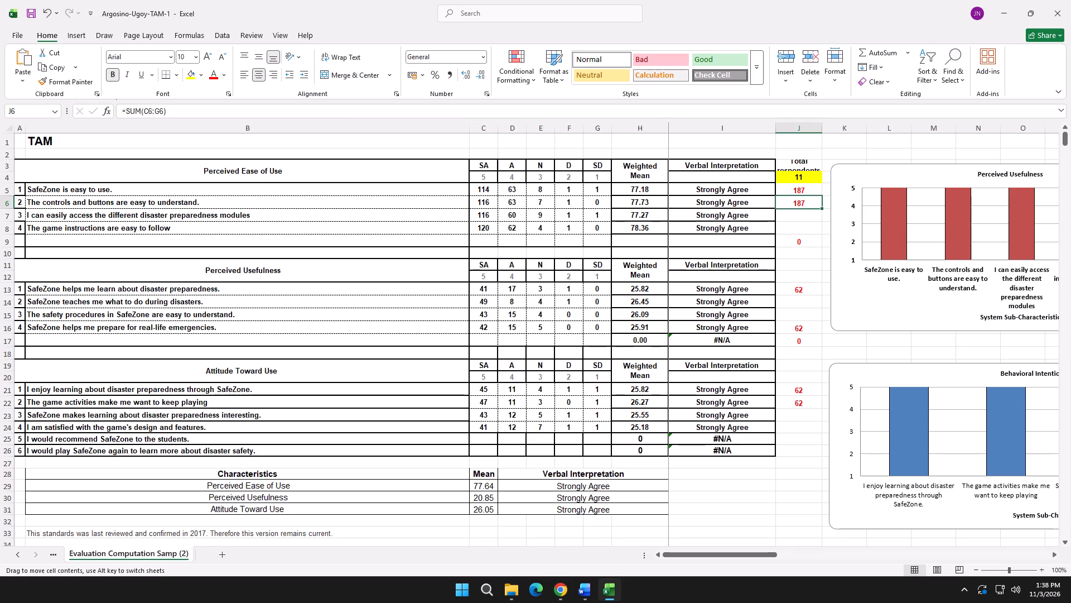
click(805, 190)
click(805, 200)
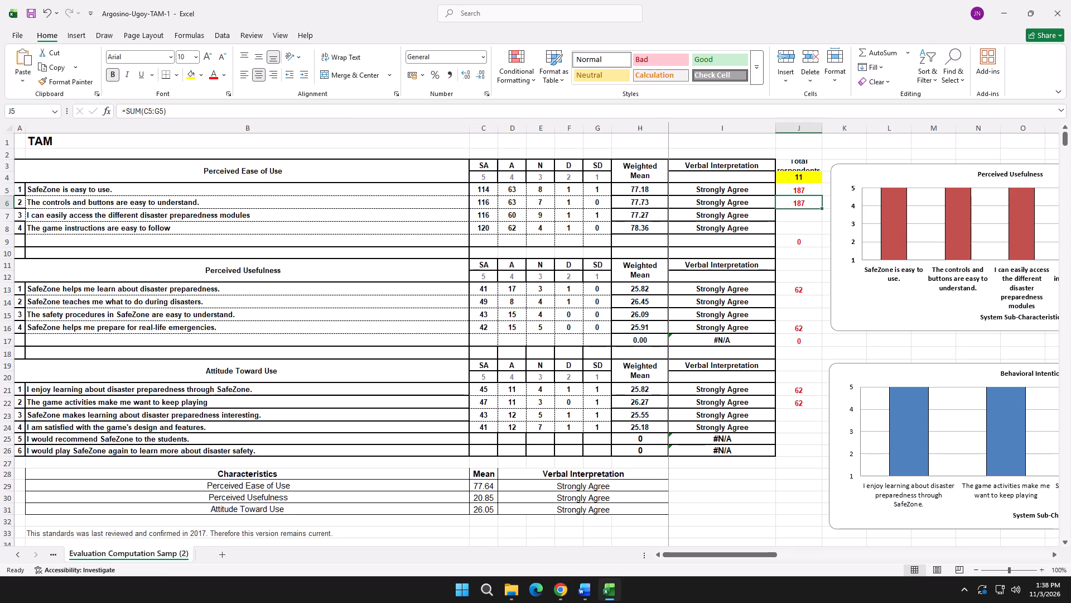
click(799, 217)
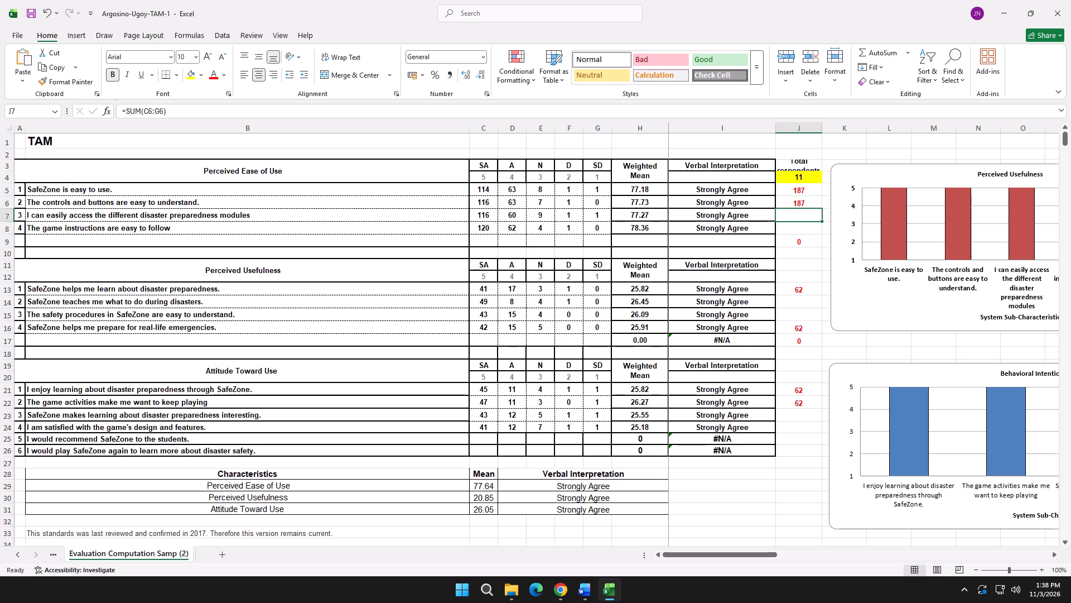
click(799, 204)
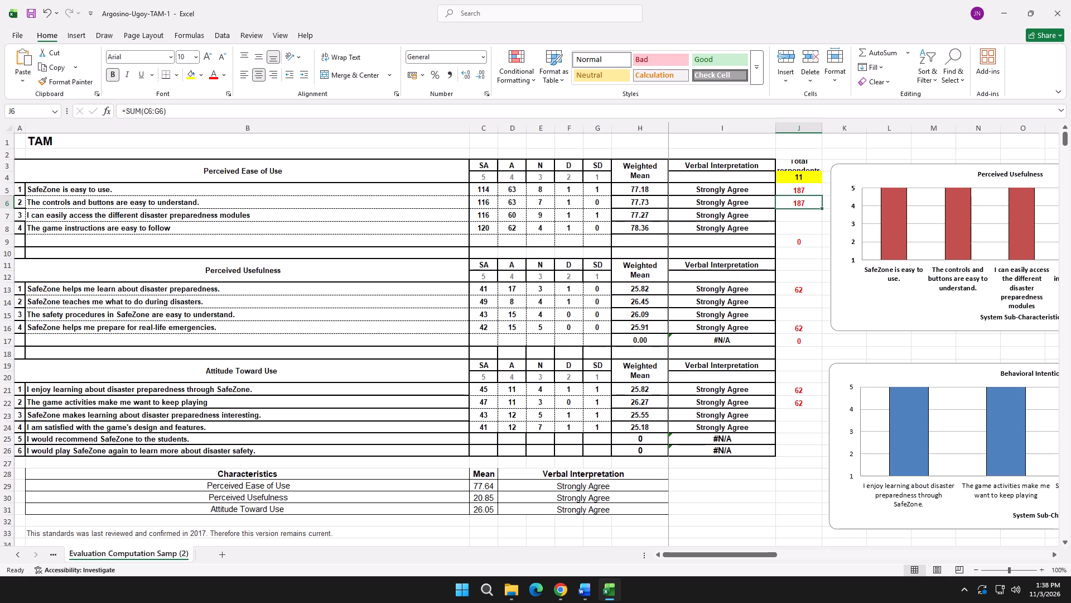
click(172, 109)
drag(181, 106, 120, 111)
key(ctrl+c)
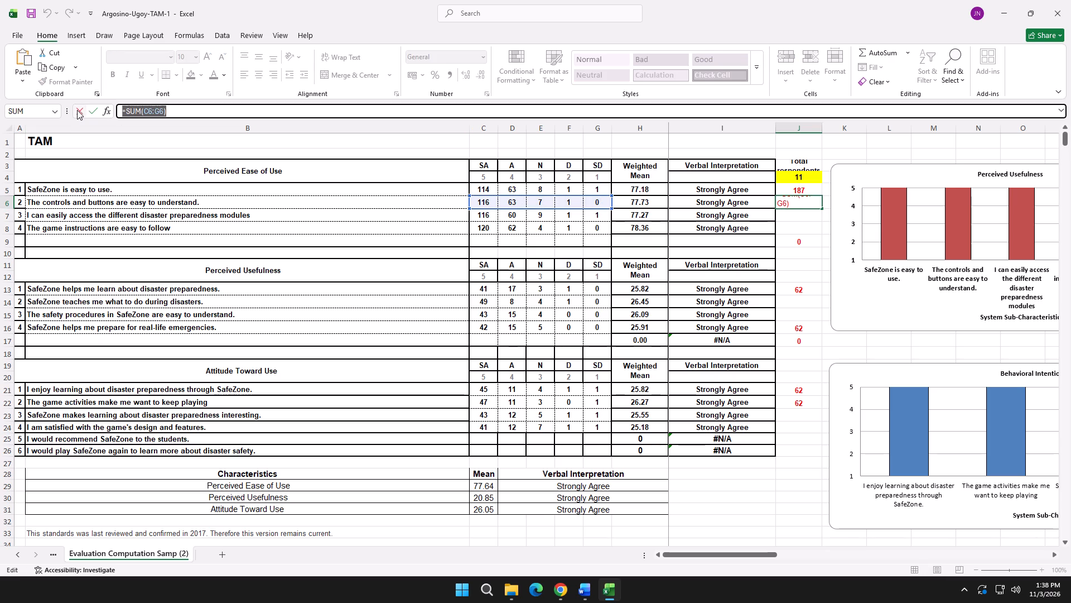
click(78, 109)
Paste the copied total formula into cell J7 and adapt it to =SUM(C7:G7).
click(784, 222)
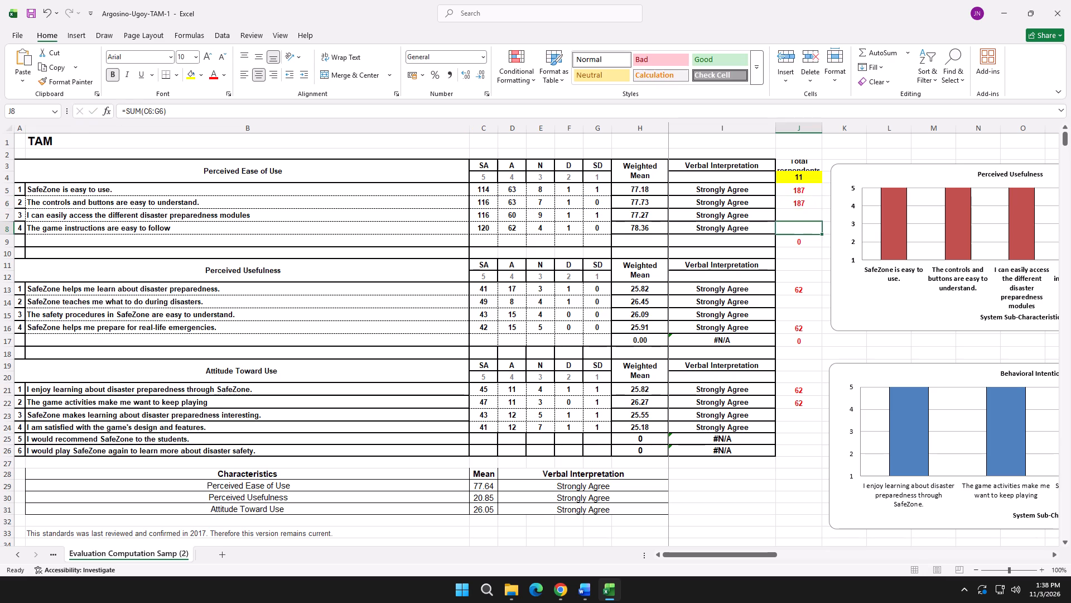
click(788, 214)
click(189, 112)
key(ctrl+v)
click(147, 113)
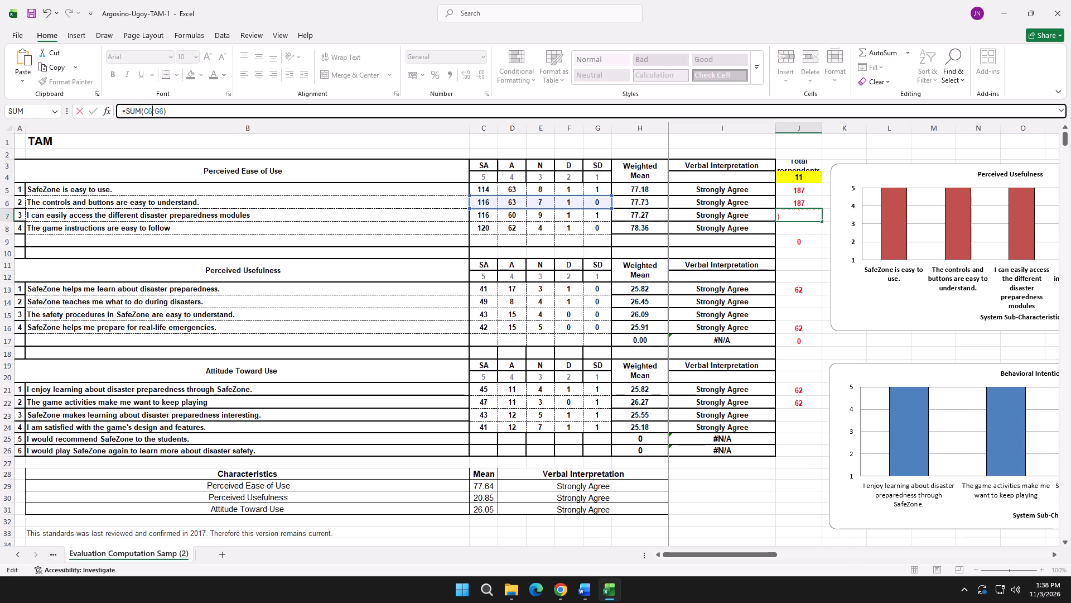
key(7)
drag(157, 113, 159, 113)
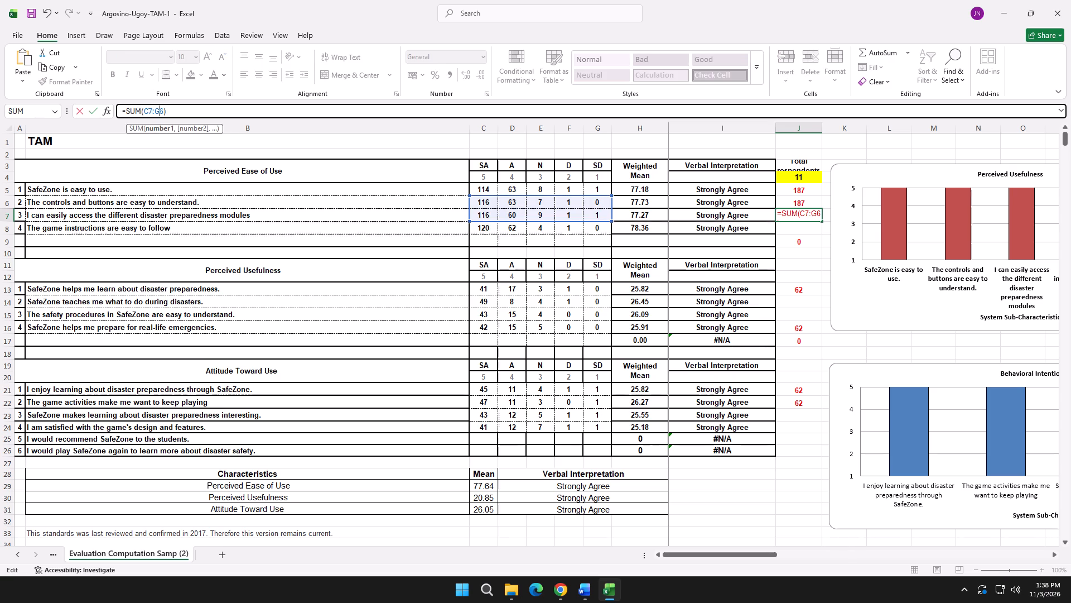
drag(159, 113, 162, 113)
click(160, 114)
click(160, 113)
click(161, 113)
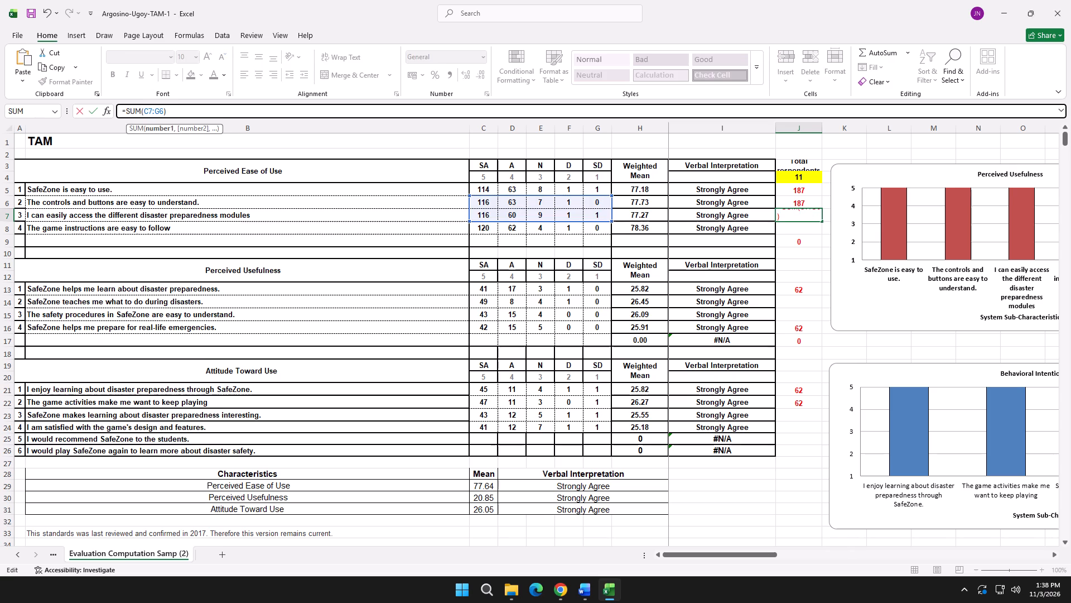
click(160, 113)
key(7)
click(91, 113)
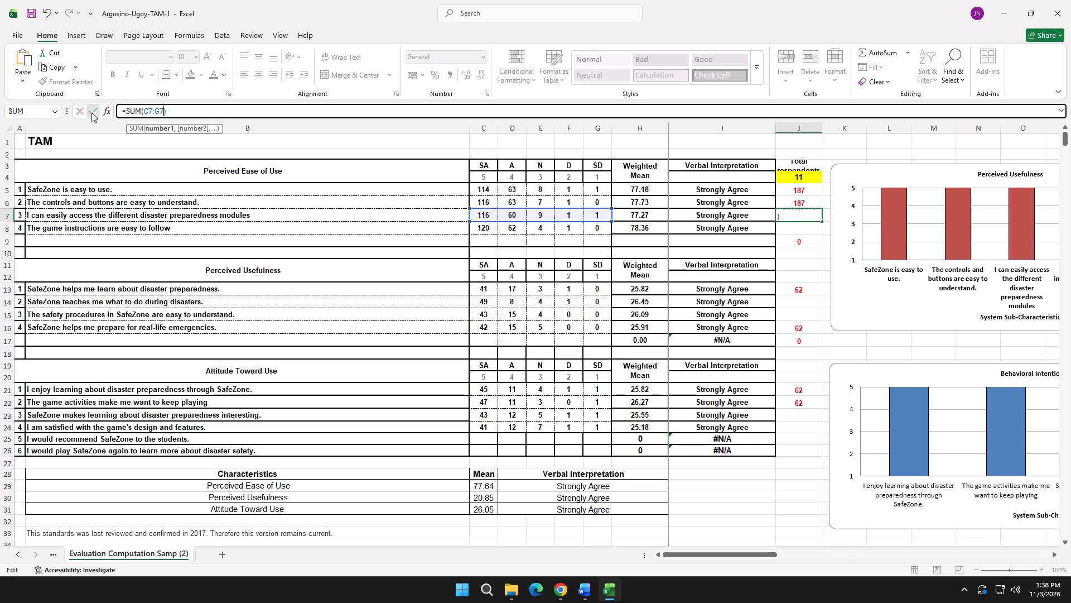
Paste the copied total formula into cell J8 and adapt it to =SUM(C8:G8).
click(799, 227)
click(126, 107)
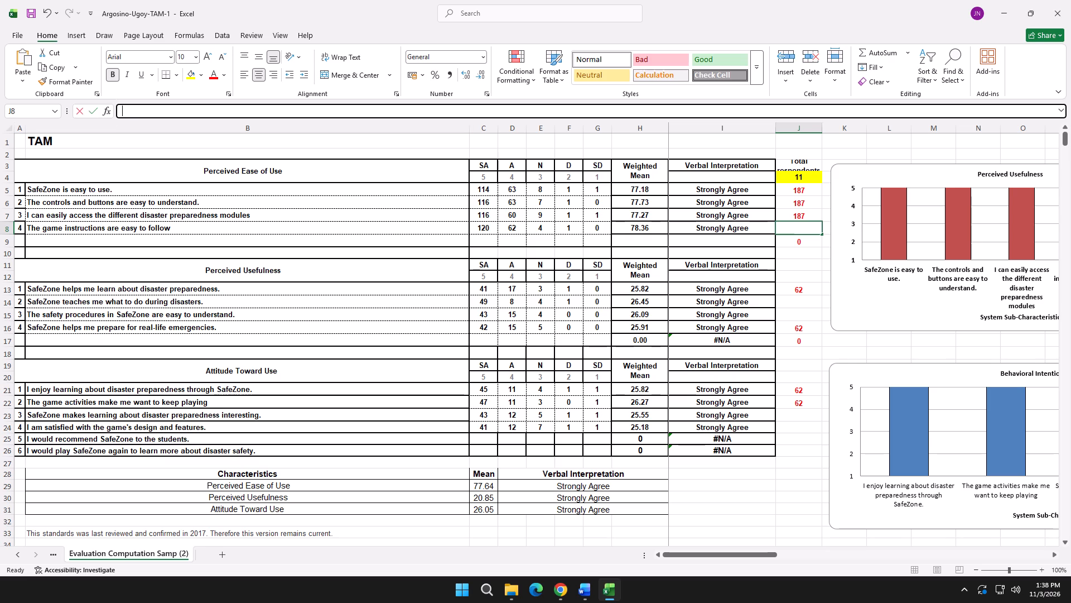
key(ctrl+v)
click(147, 112)
key(8)
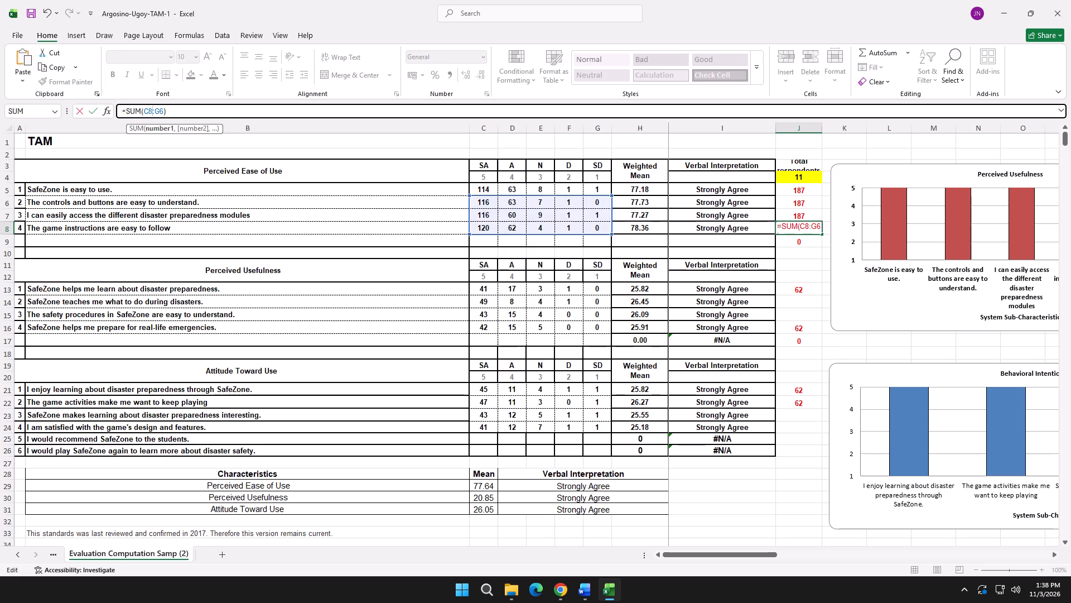
click(159, 112)
key(8)
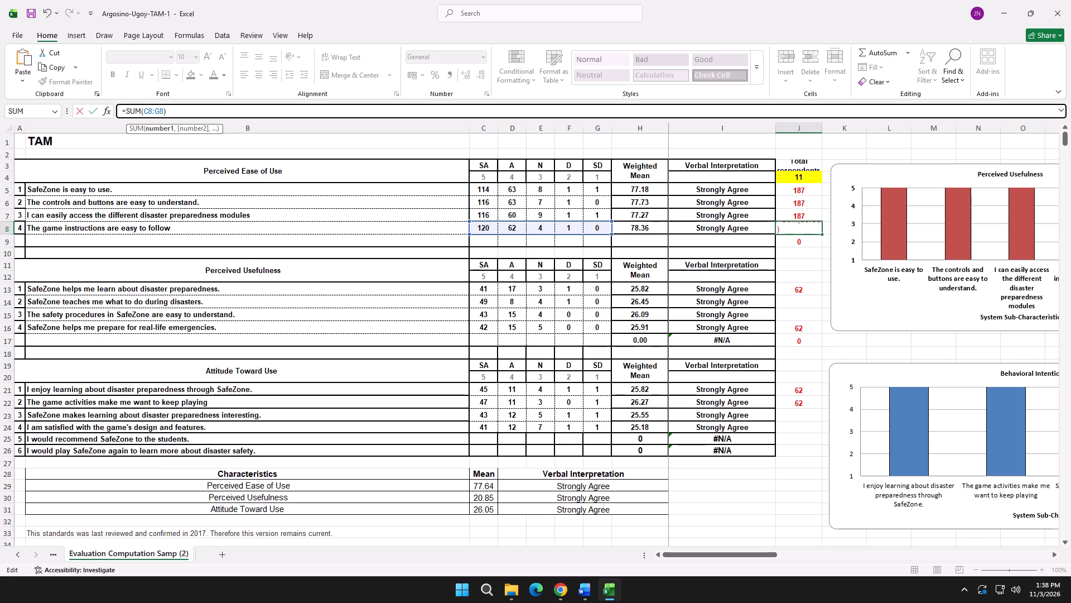
click(93, 112)
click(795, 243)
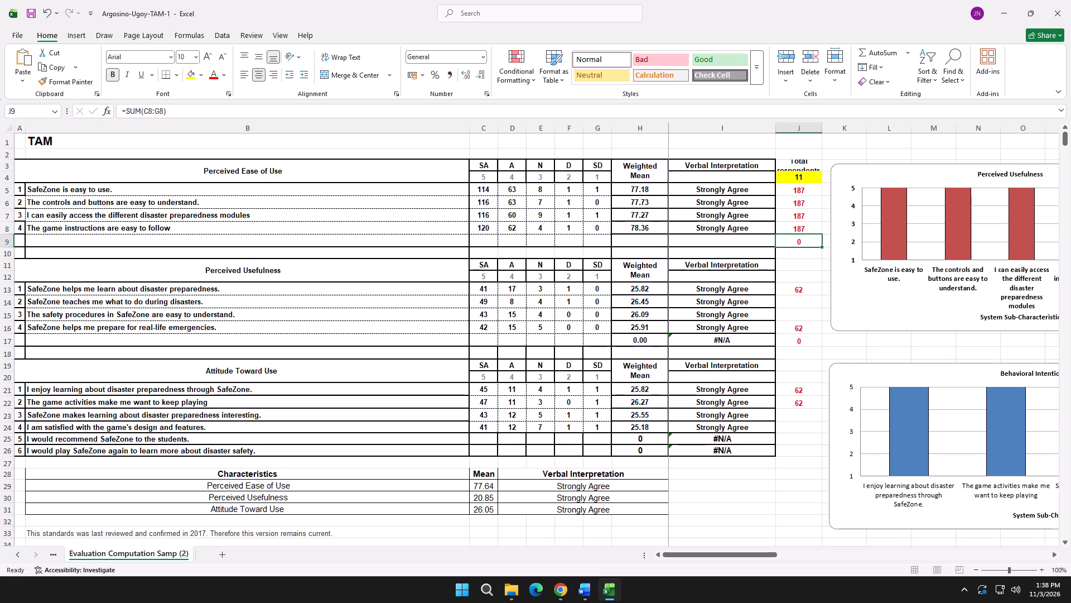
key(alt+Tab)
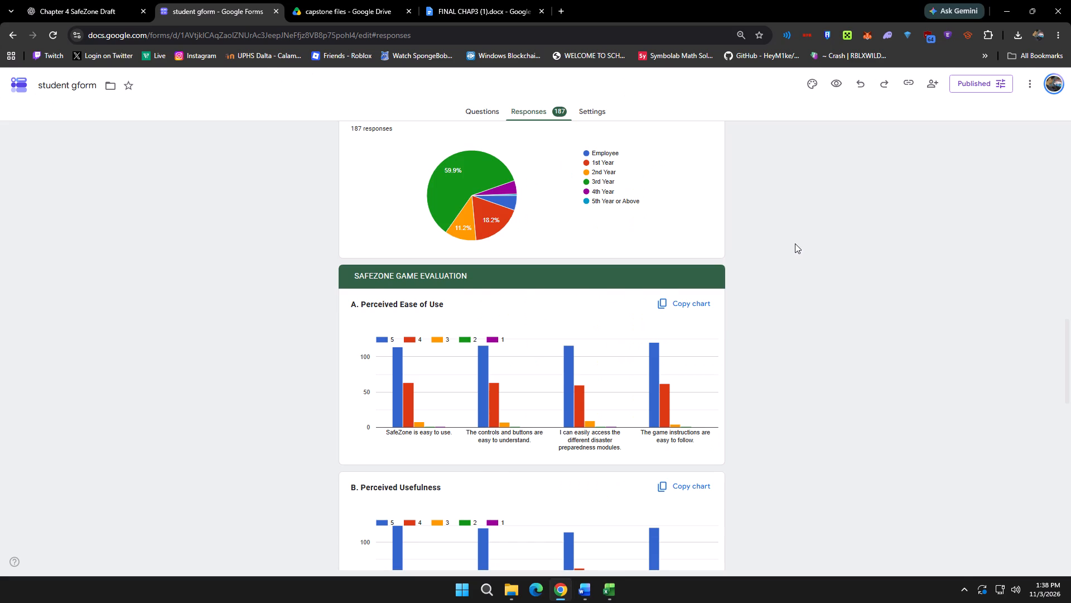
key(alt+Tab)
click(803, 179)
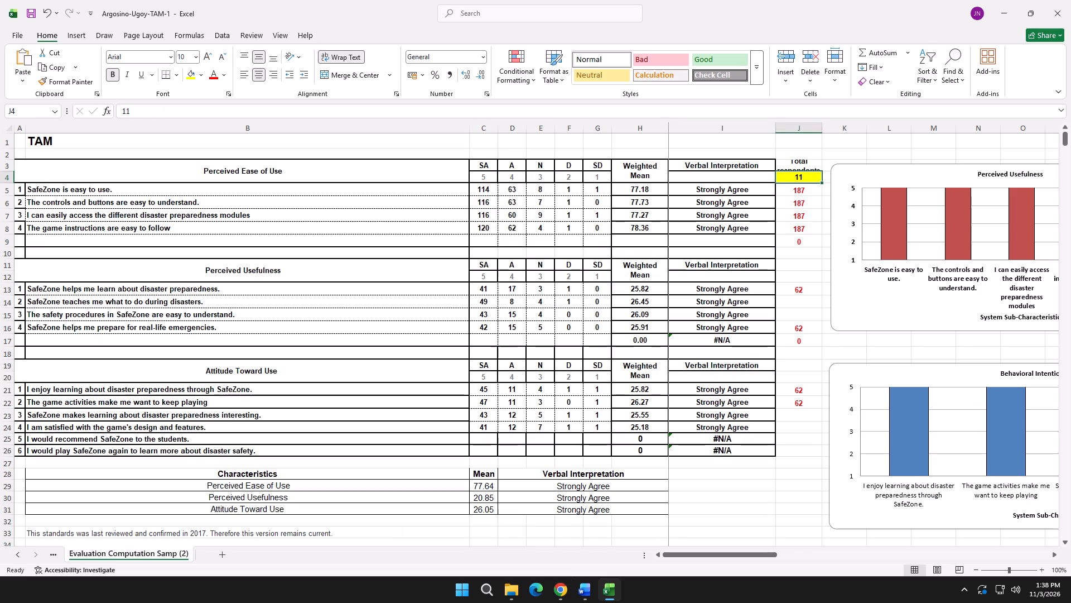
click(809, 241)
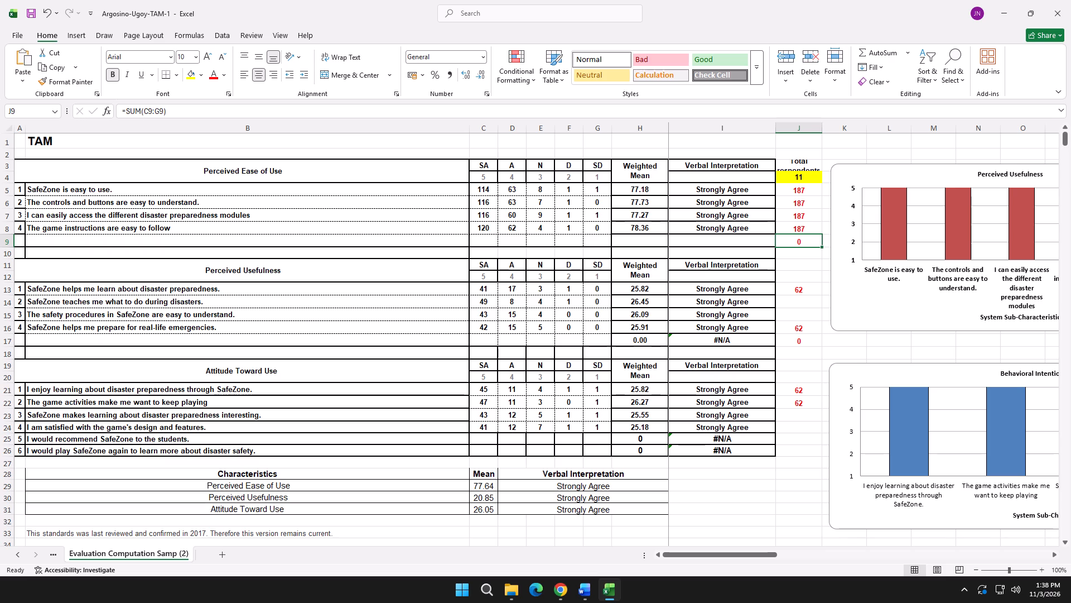
Look up the rating-5 count for "SafeZone helps me learn about disaster preparedness." in Google Forms and set Excel cell C13 to 125.
click(486, 290)
key(alt+Tab)
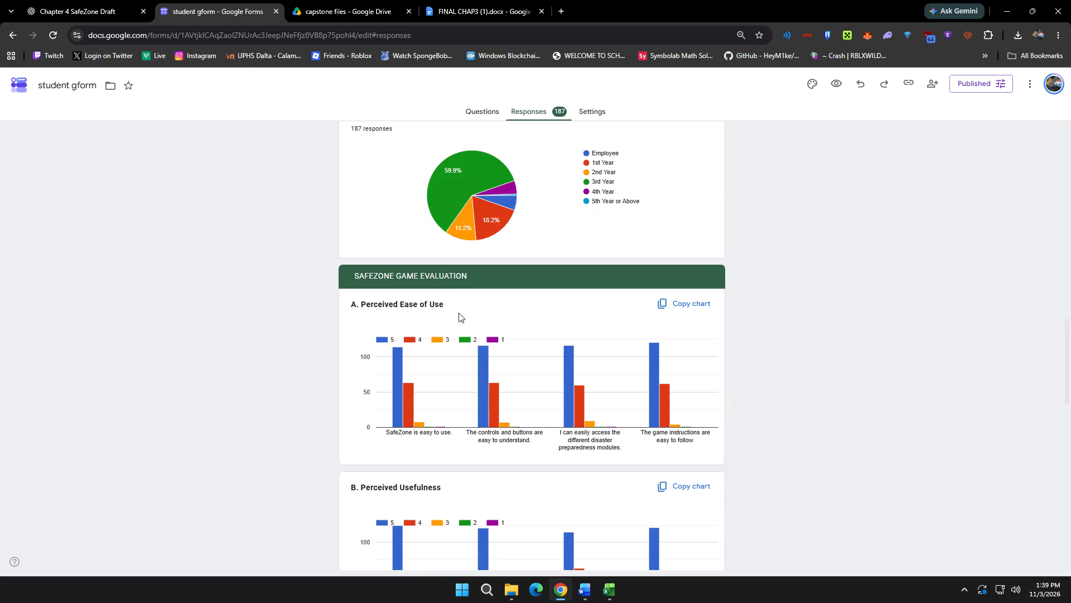
scroll(446, 313, down, 4)
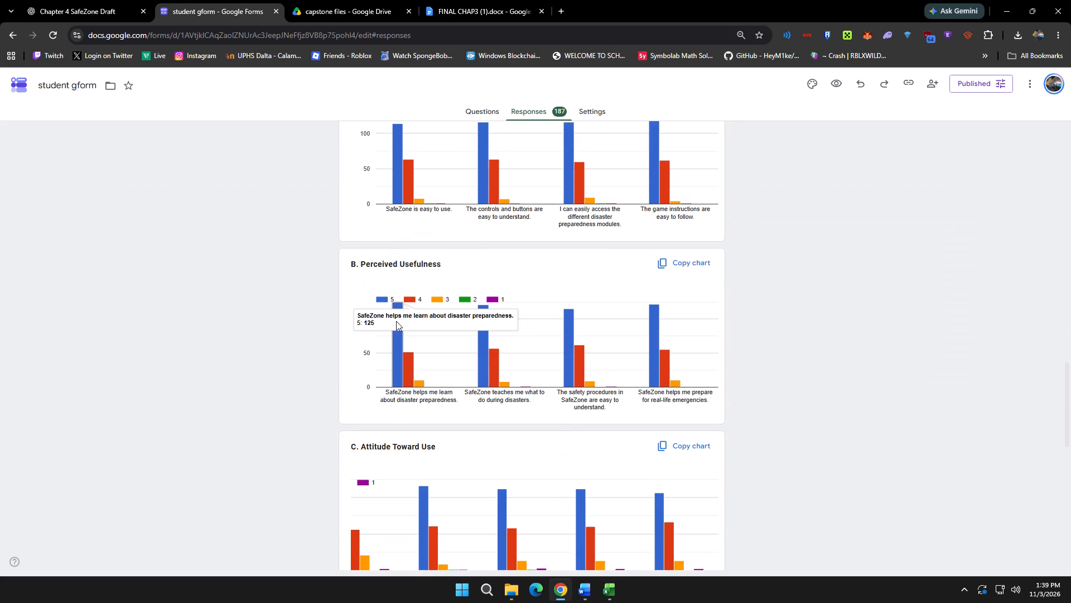
key(alt+Tab)
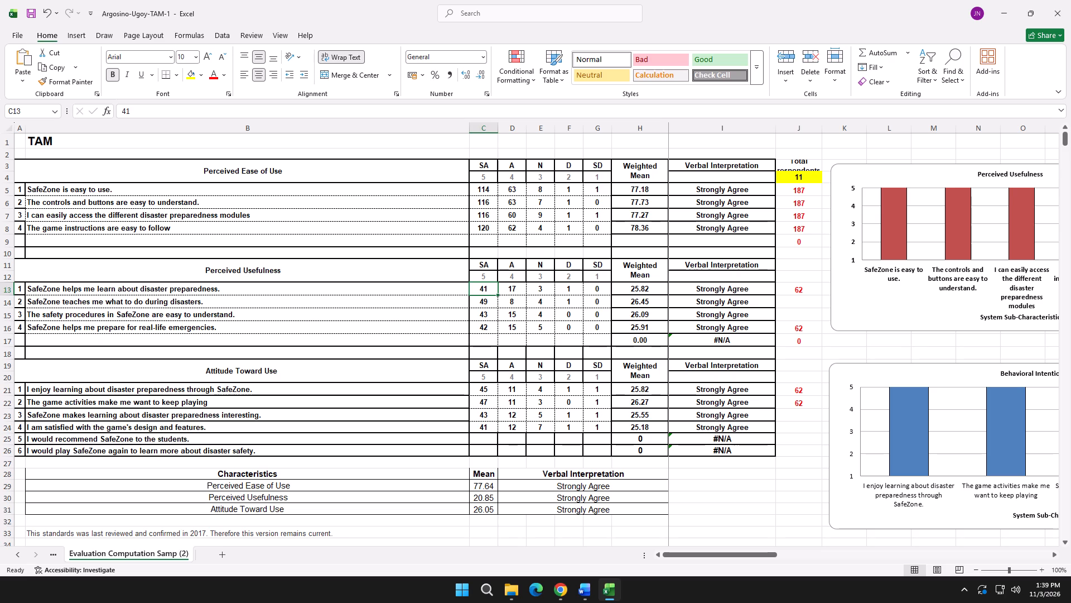
double_click(489, 289)
key(BackSpace)
key(BackSpace)
text(125)
Look up the rating-4 count for "SafeZone helps me learn about disaster preparedness." in Google Forms and set Excel cell D13 to 52.
key(alt+Tab)
key(alt+Tab)
double_click(520, 289)
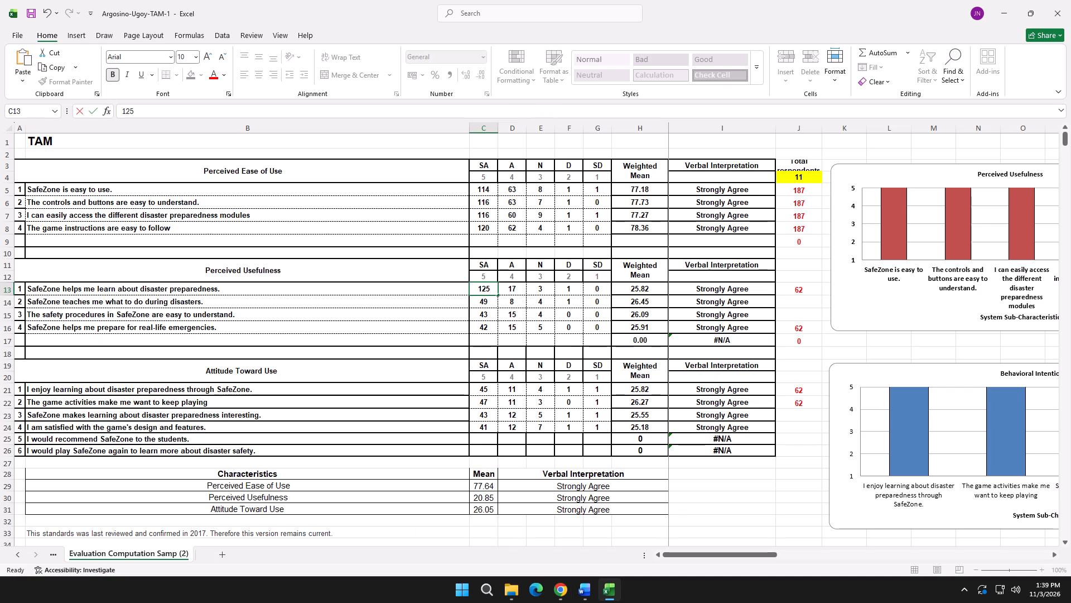
key(BackSpace)
key(BackSpace)
text(52)
Look up the rating-3 count for "SafeZone helps me learn about disaster preparedness." in Google Forms and set Excel cell E13 to 10.
key(alt+Tab)
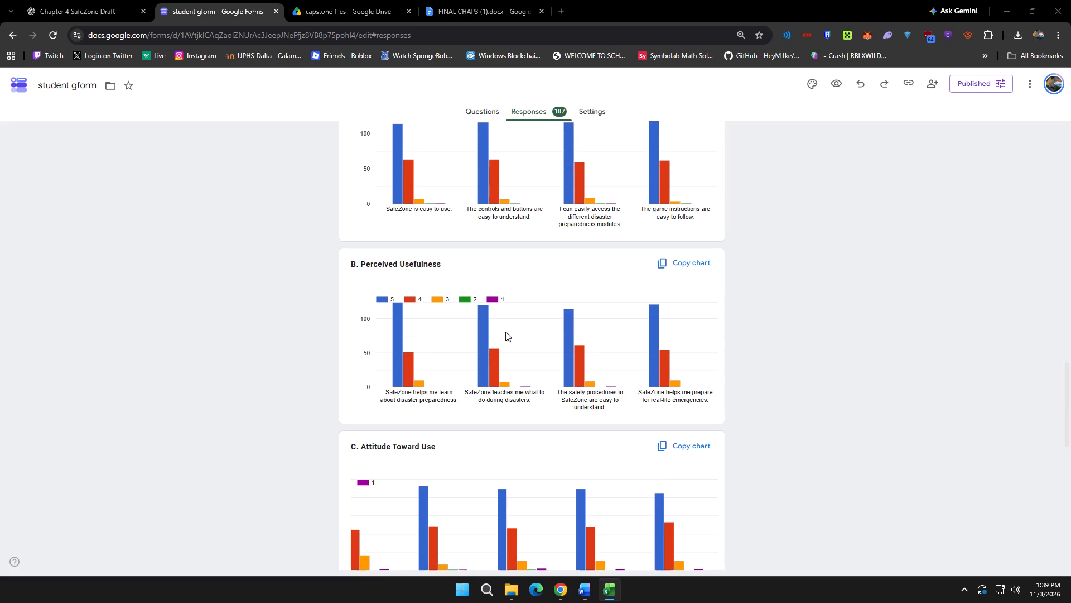
key(alt+Tab)
double_click(546, 292)
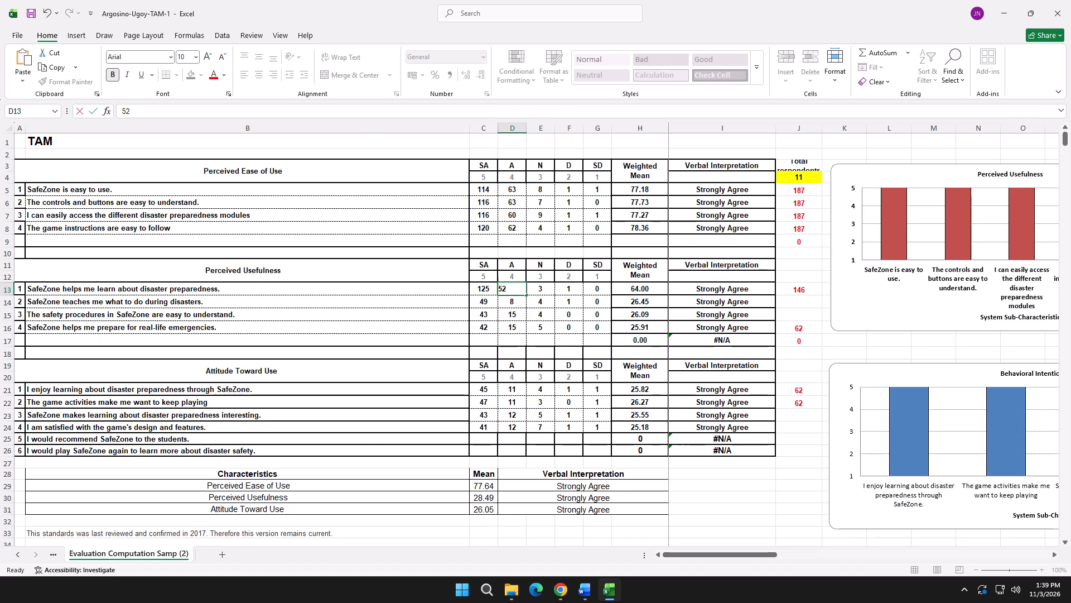
key(BackSpace)
text(10)
Look up the rating-2 count for "SafeZone helps me learn about disaster preparedness." in Google Forms and set Excel cell F13 to 0.
key(alt+Tab)
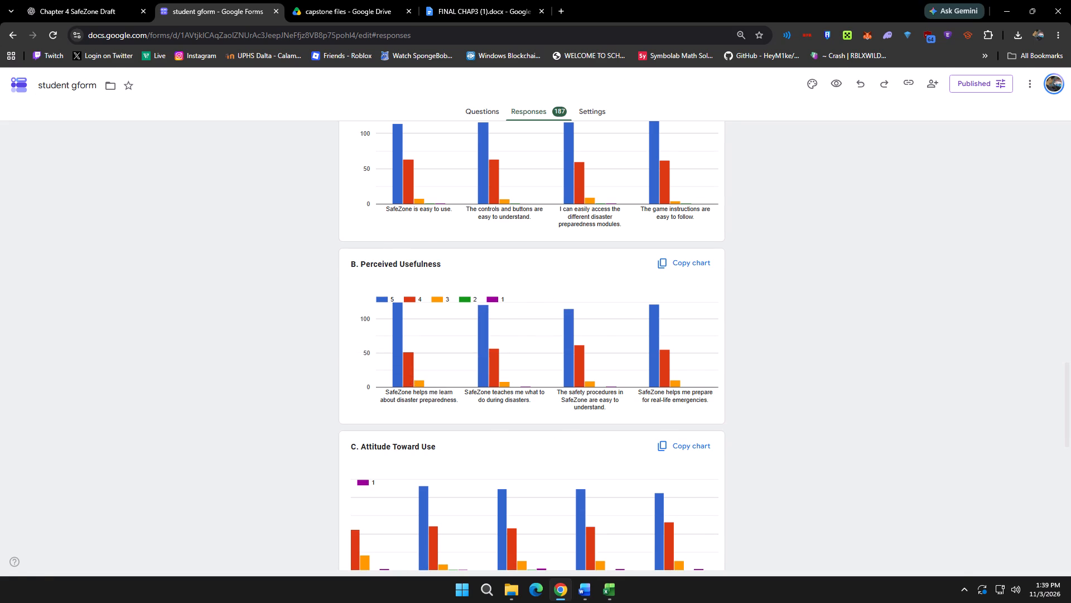
key(alt+Tab)
triple_click(577, 292)
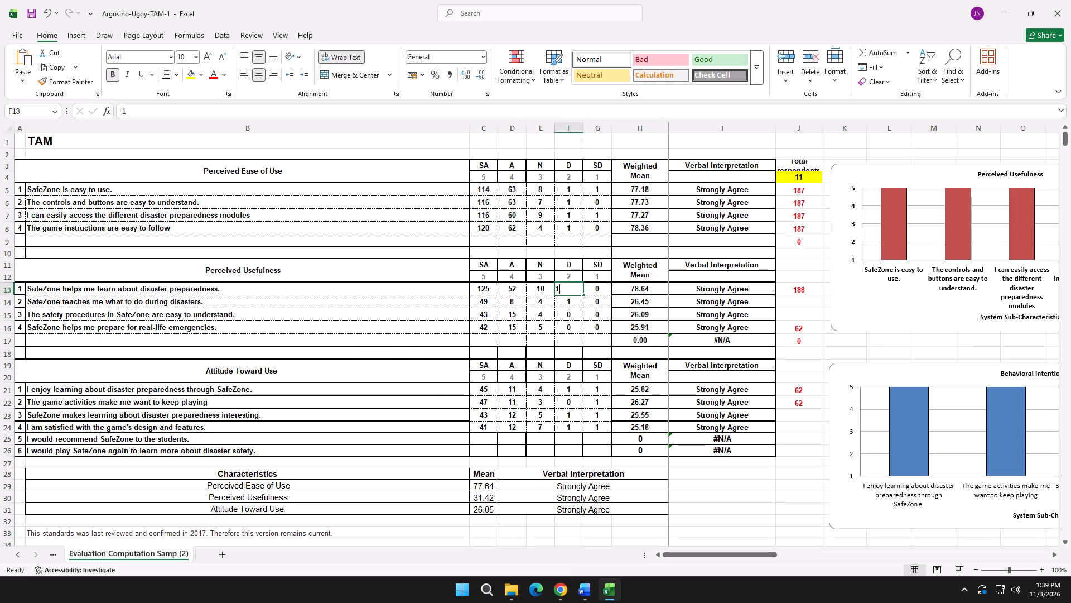
key(BackSpace)
key(0)
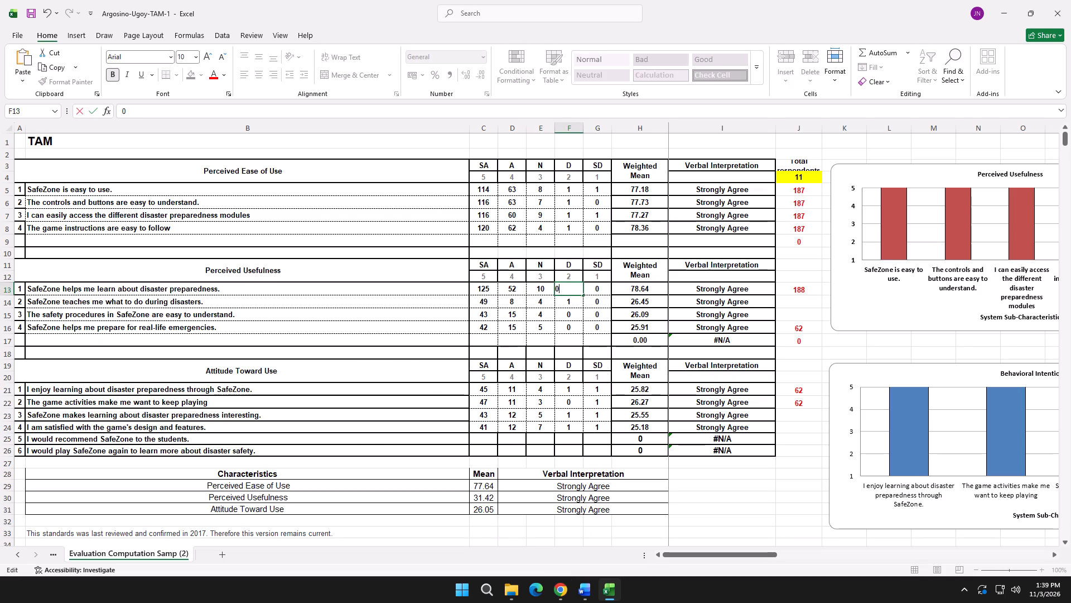
Look up the rating-5 count for "SafeZone teaches me what to do during disasters." in Google Forms and set Excel cell C14 to 121.
click(488, 304)
key(alt+Tab)
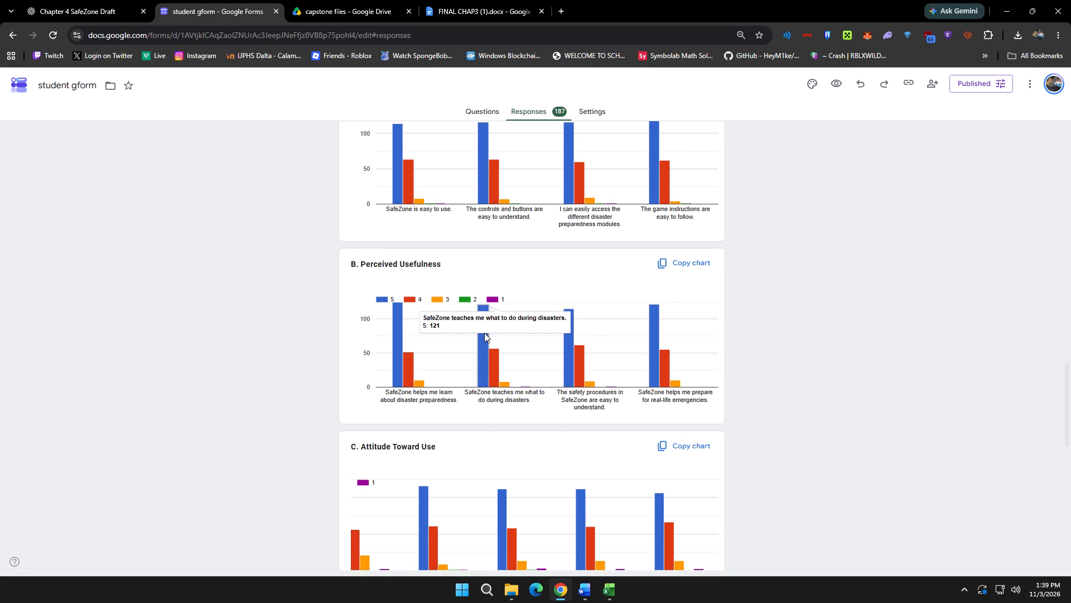
key(alt+Tab)
double_click(490, 304)
key(BackSpace)
key(BackSpace)
text(121)
Look up the rating-4 count for "SafeZone teaches me what to do during disasters." in Google Forms and set Excel cell D14 to 57.
click(517, 301)
key(alt+Tab)
key(alt+Tab)
double_click(523, 300)
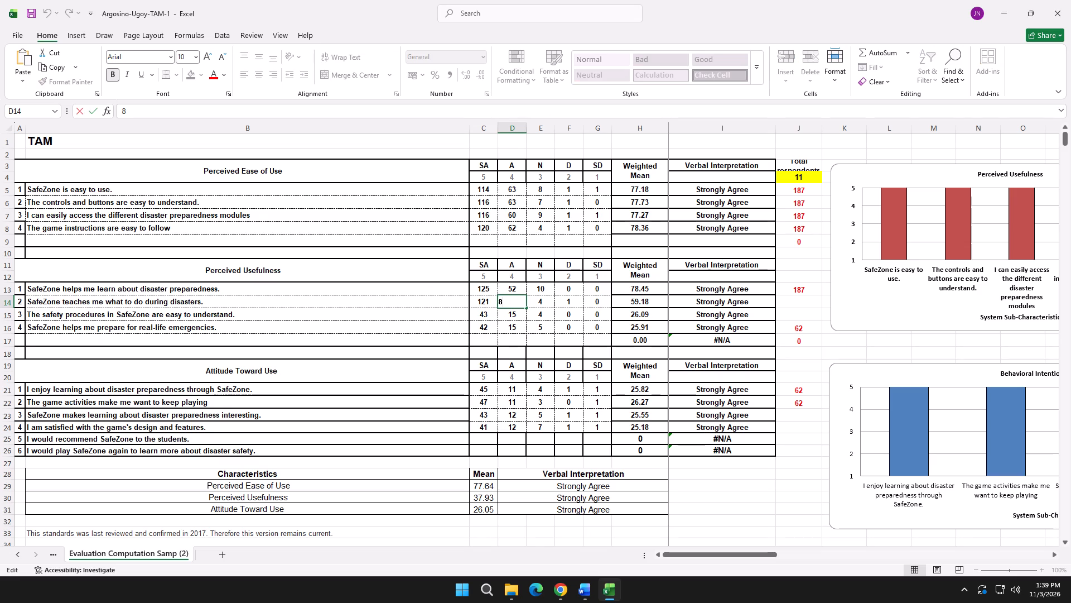
key(BackSpace)
key(BackSpace)
text(67)
key(BackSpace)
key(BackSpace)
text(57)
Look up the rating-3 count for "SafeZone teaches me what to do during disasters." in Google Forms and set Excel cell E14 to 8.
key(alt+Tab)
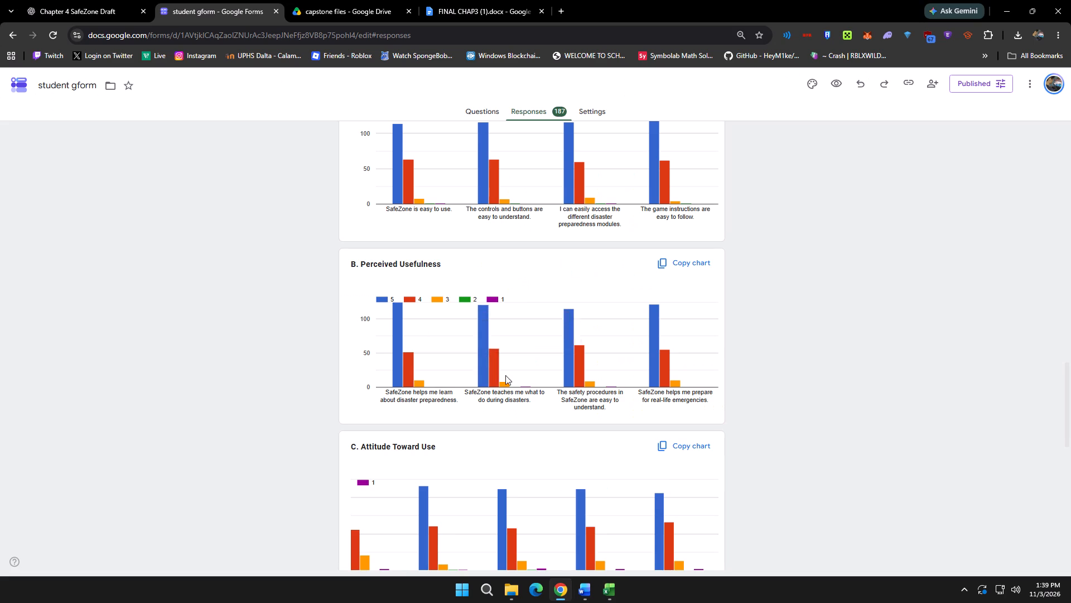
key(alt+Tab)
double_click(546, 303)
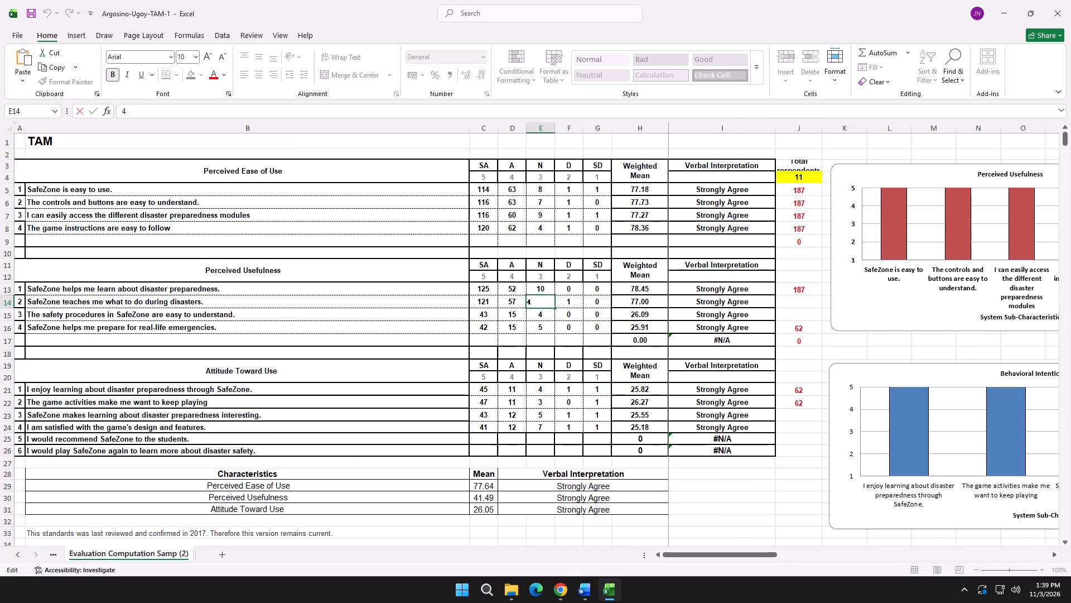
key(BackSpace)
key(8)
Check the lowest-rating counts for "SafeZone teaches me what to do during disasters." in Google Forms and return to Excel cell F14.
key(alt+Tab)
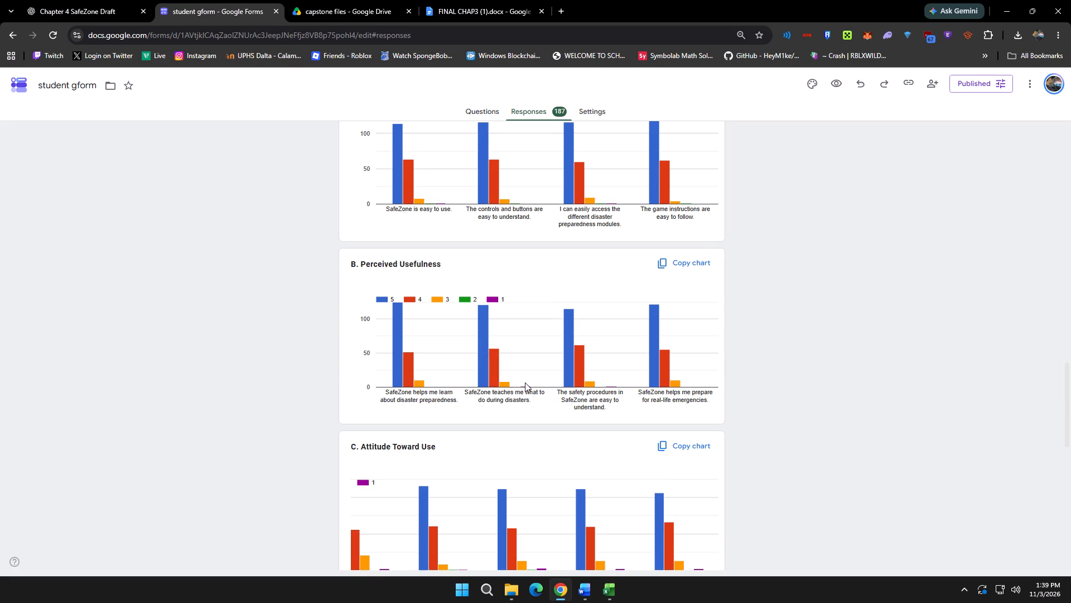
key(alt+Tab)
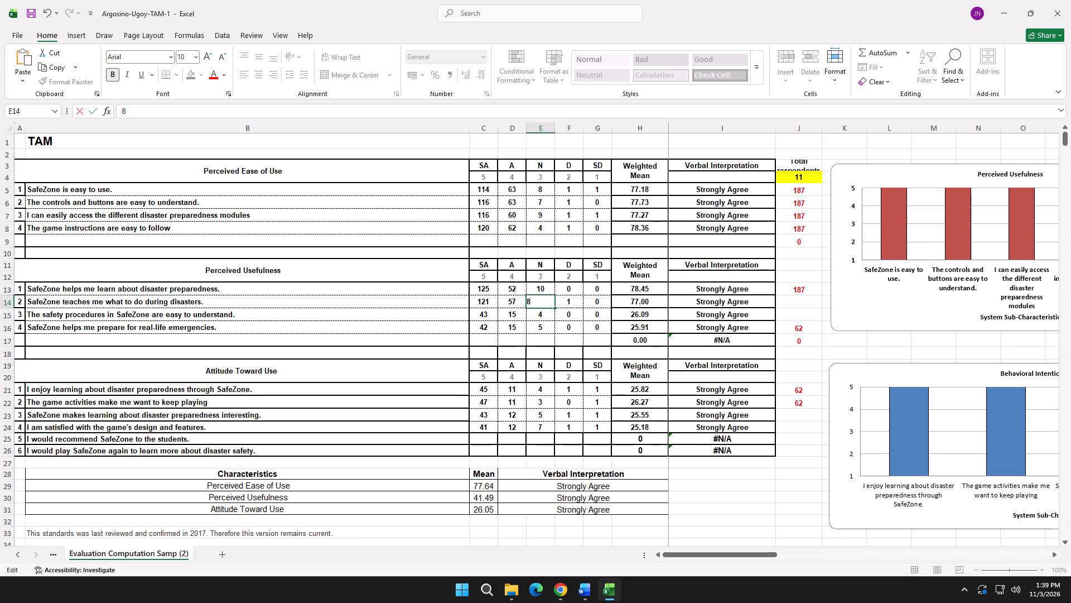
click(575, 304)
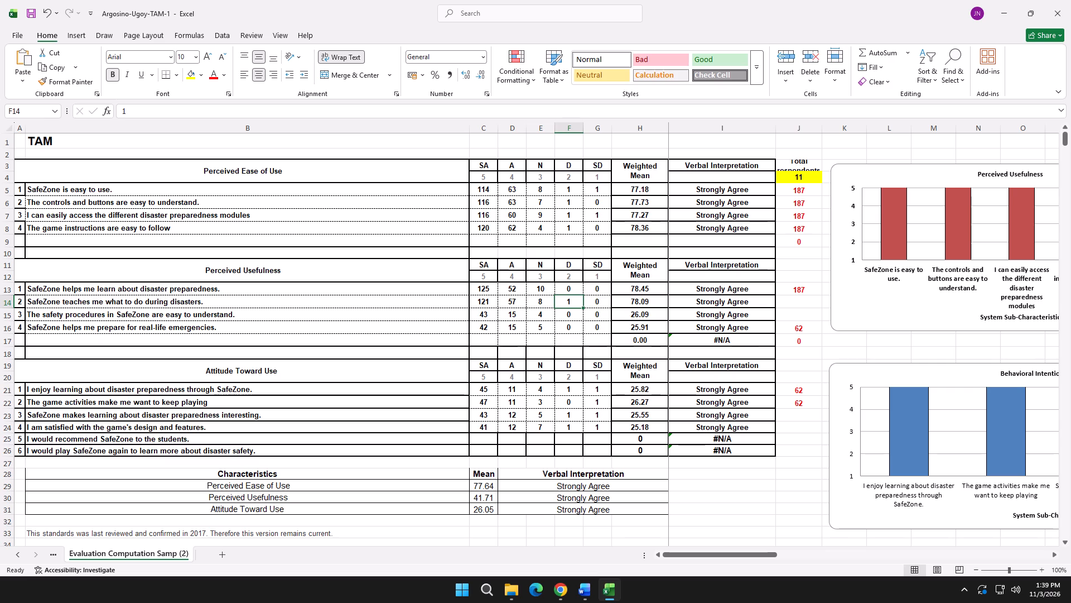
Copy the total formula from Excel cell J13 into J14 and adapt it to =SUM(C14:G14).
click(805, 292)
click(225, 106)
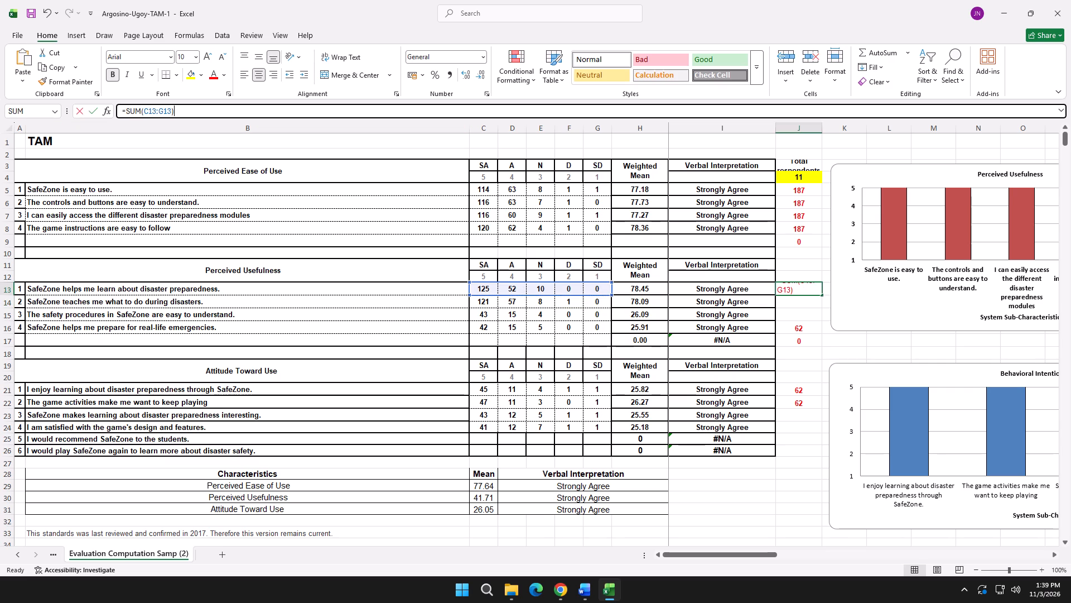
drag(223, 106, 90, 100)
key(ctrl+c)
click(80, 109)
click(794, 306)
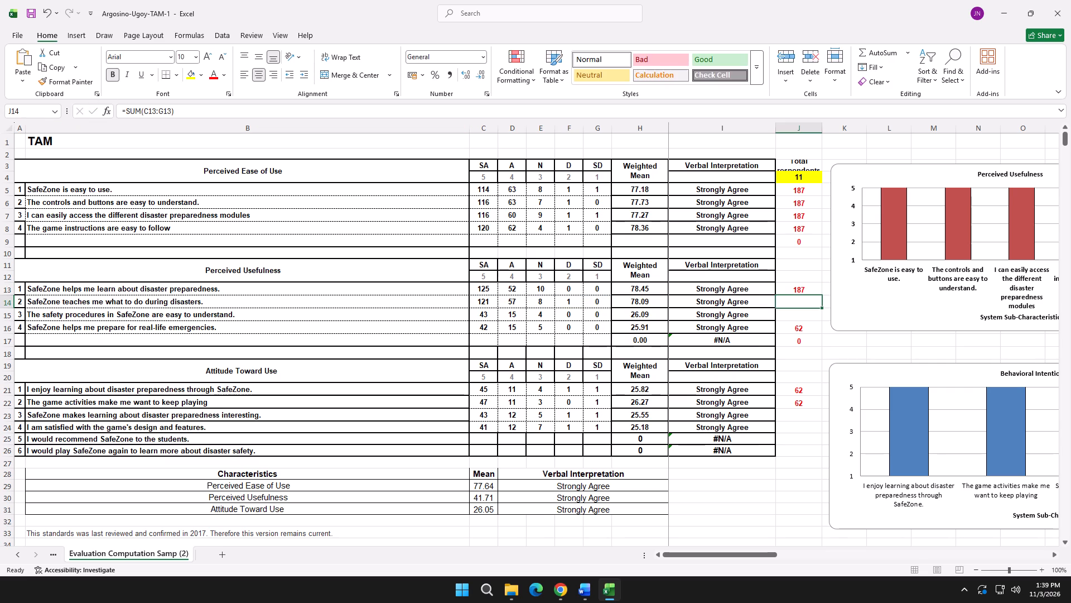
click(159, 107)
key(ctrl+v)
click(152, 113)
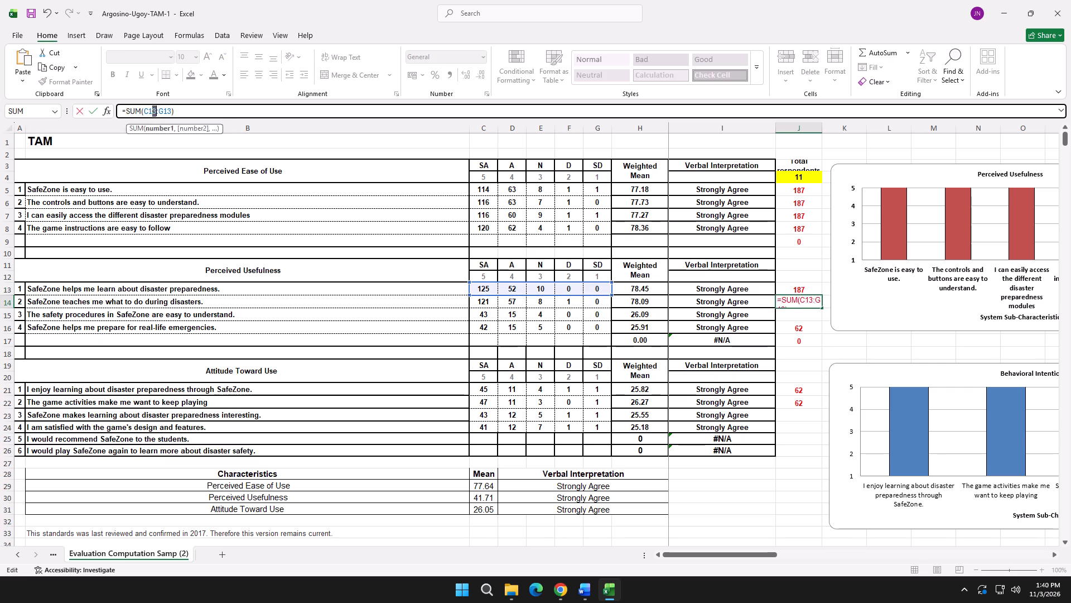
key(4)
click(166, 111)
key(4)
click(92, 111)
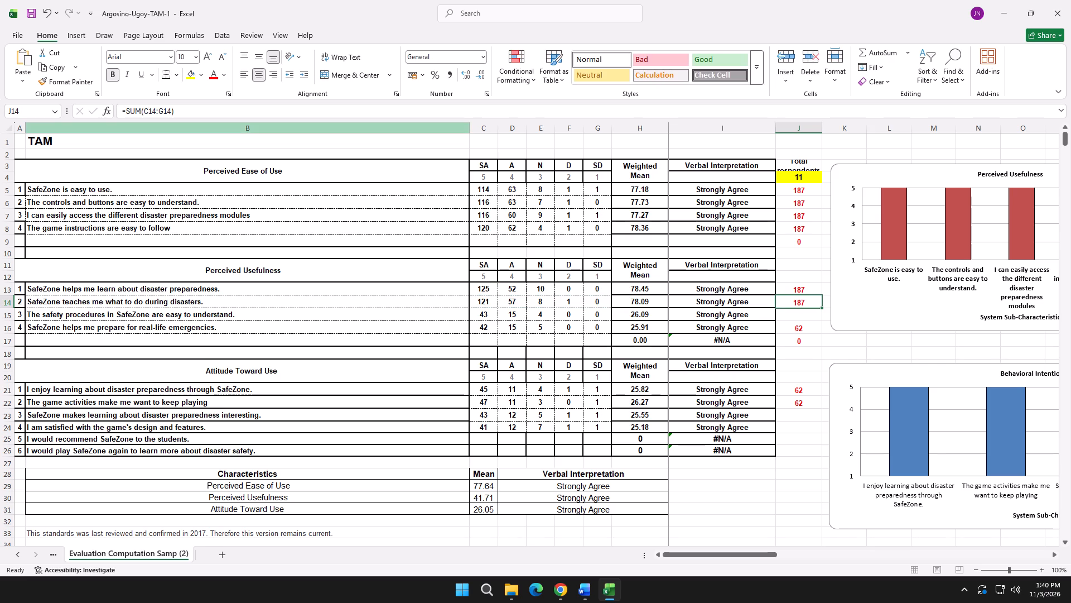
Reuse the copied total formula in Excel cell J15, adapting it to =SUM(C15:G15).
click(804, 315)
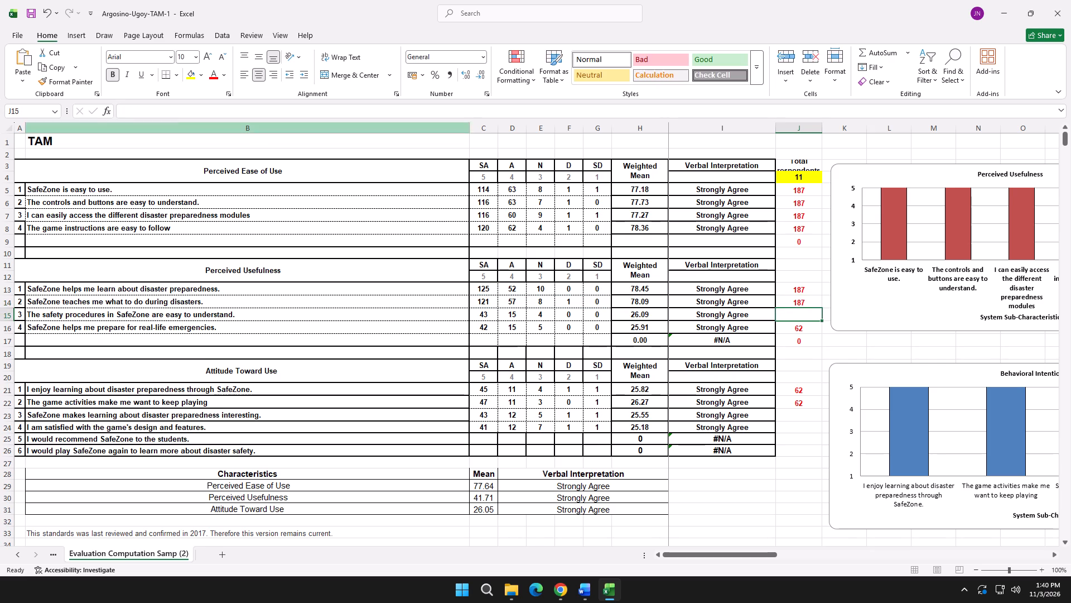
double_click(176, 119)
key(ctrl+v)
click(156, 114)
key(5)
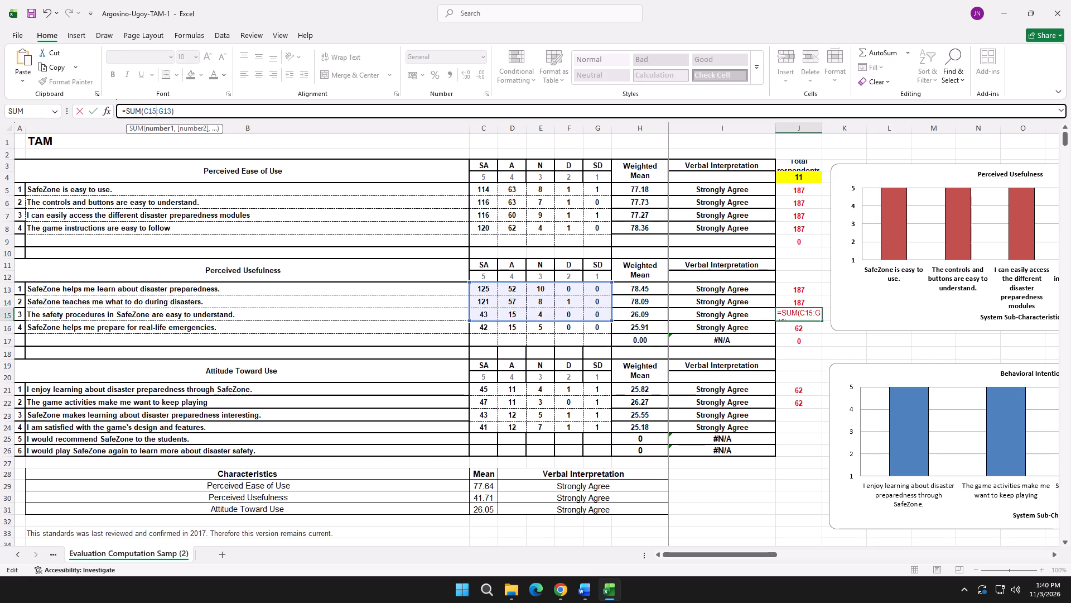
click(170, 113)
key(5)
click(95, 111)
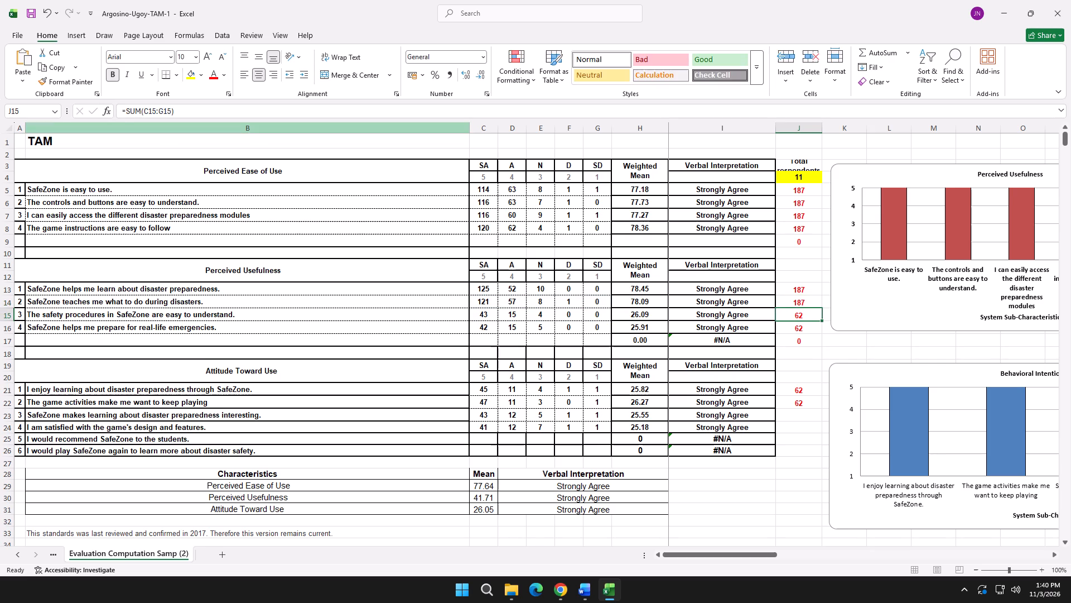
Look up the rating-5 count for "The safety procedures in SafeZone are easy to understand." in Google Forms and set Excel cell C15 to 115.
key(alt+Tab)
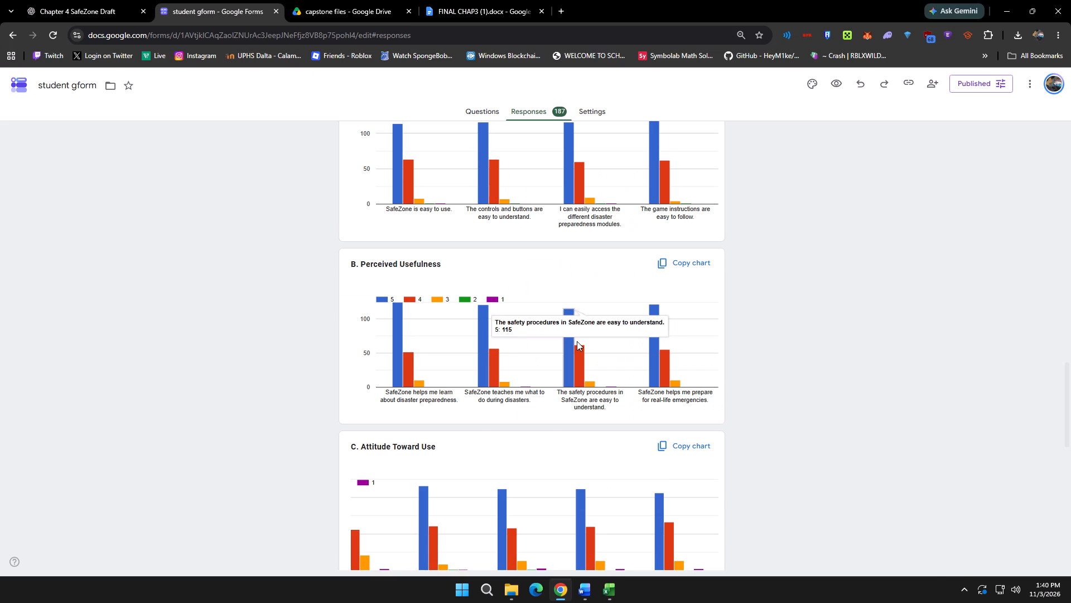
key(alt+Tab)
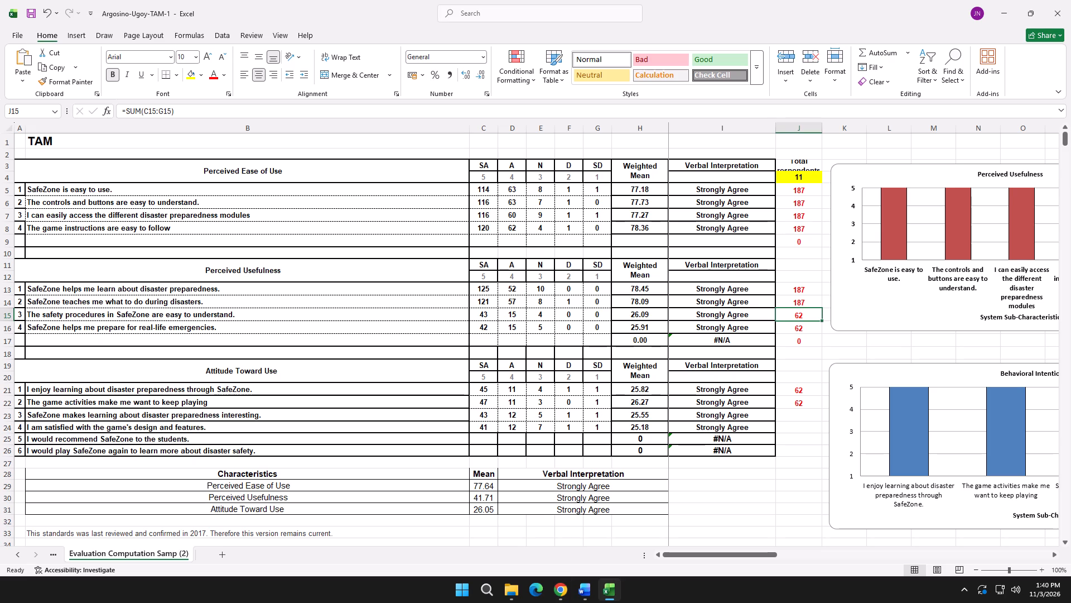
key(alt+Tab)
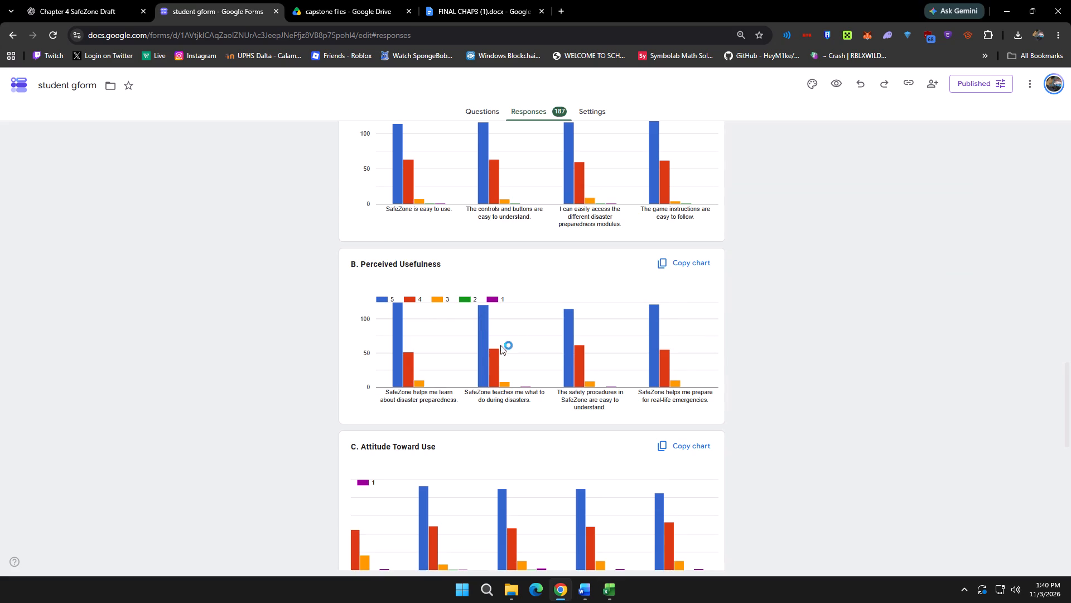
key(alt+Tab)
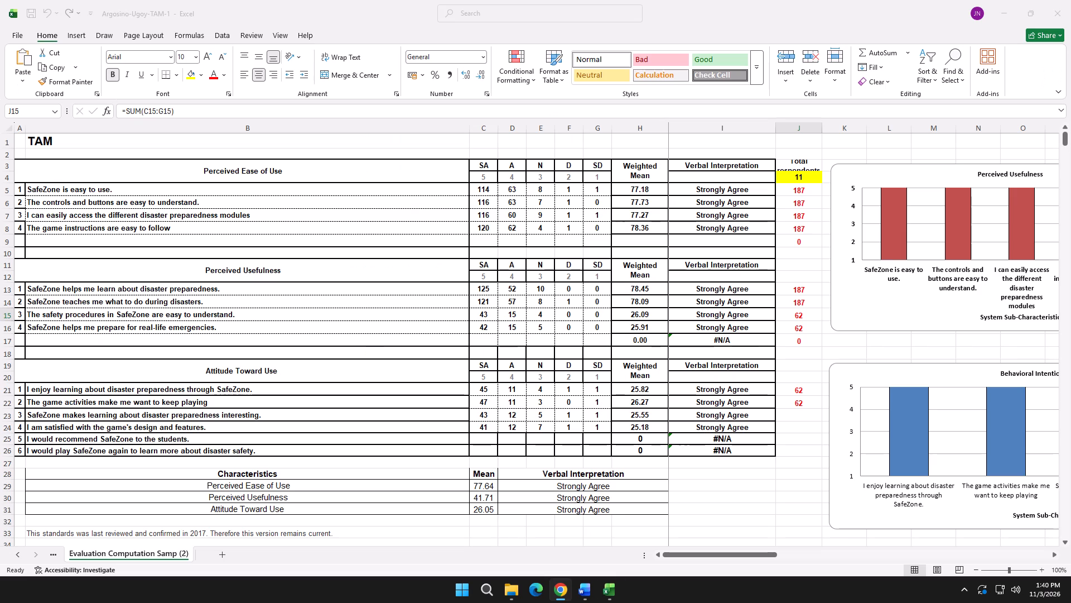
double_click(491, 315)
drag(491, 315, 481, 315)
key(1)
key(1)
key(5)
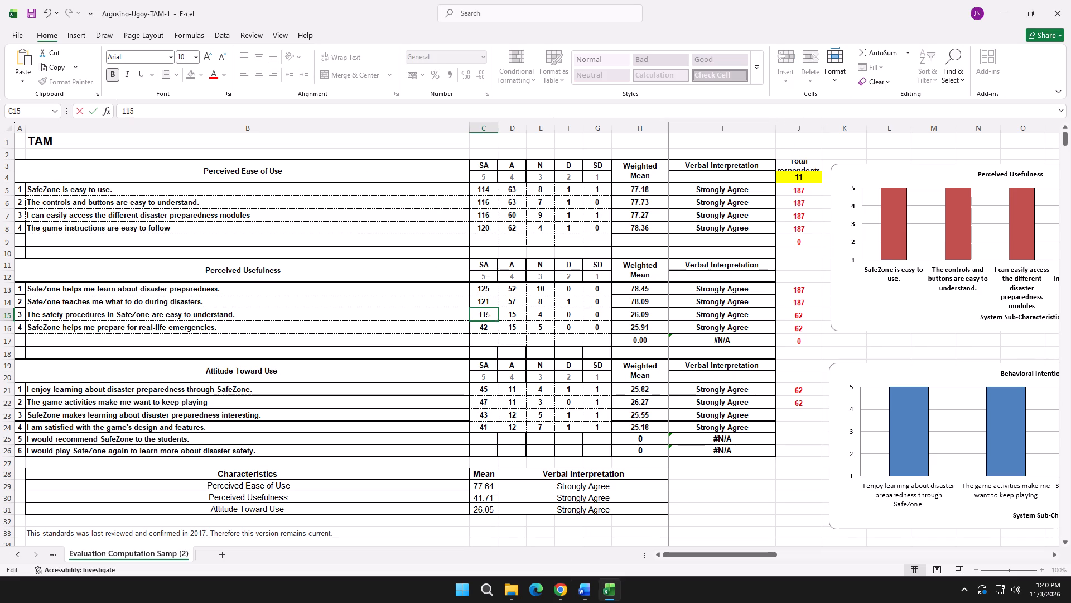
click(515, 314)
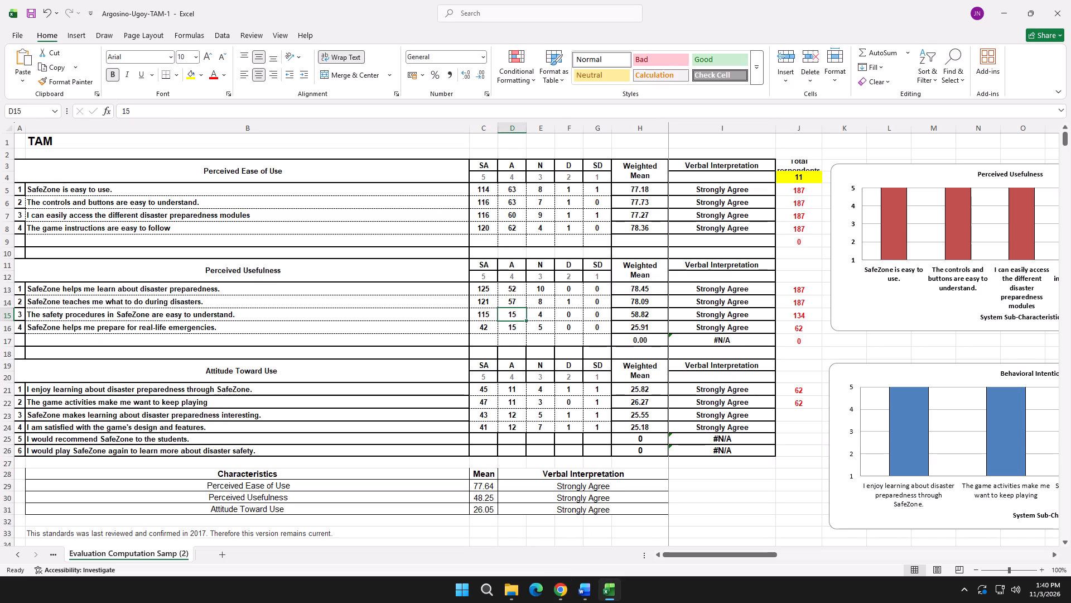
Look up the rating-4 count for "The safety procedures in SafeZone are easy to understand." in Google Forms and set Excel cell D15 to 62.
key(alt+Tab)
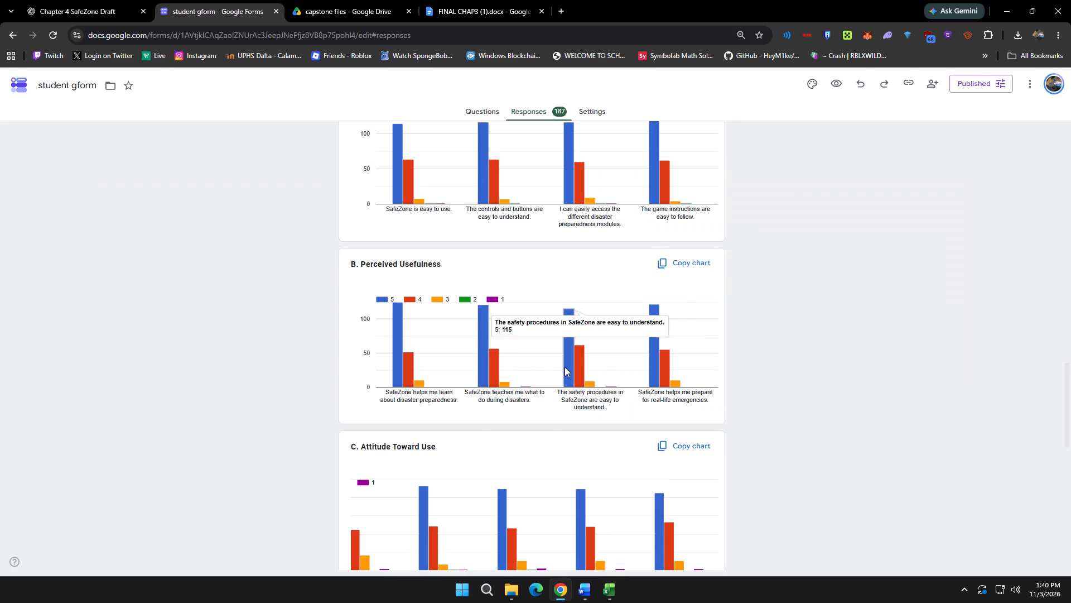
key(alt+Tab)
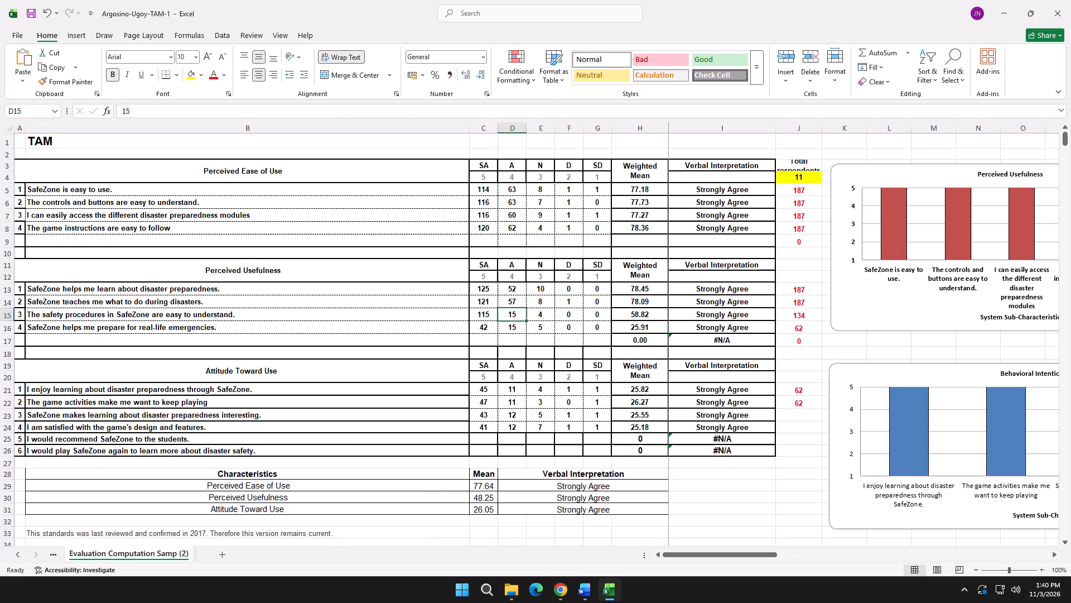
key(alt+Tab)
key(alt+Tab)
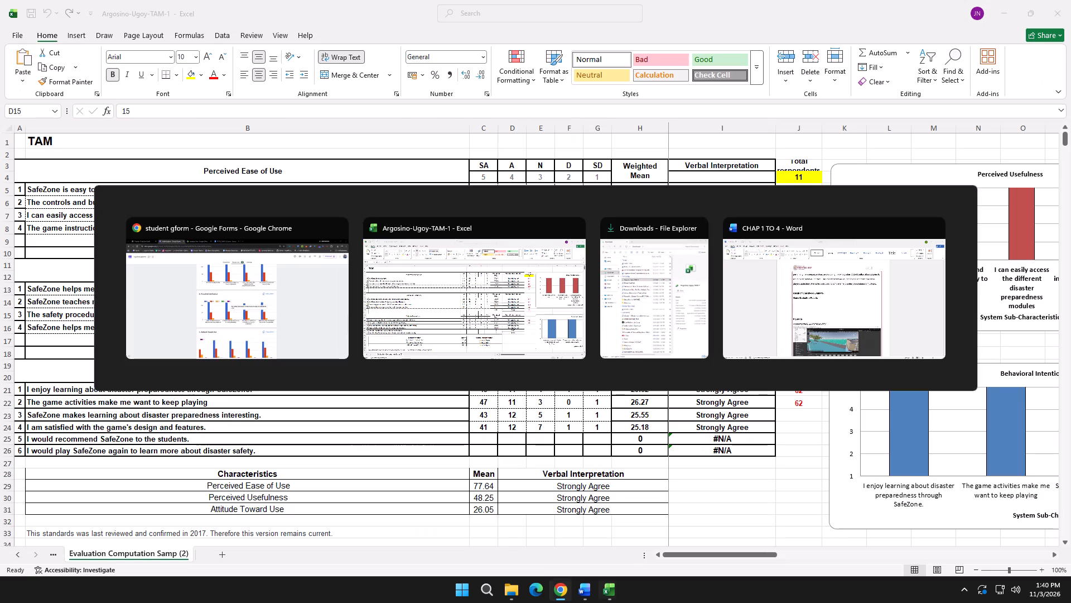
double_click(519, 317)
drag(519, 314, 505, 317)
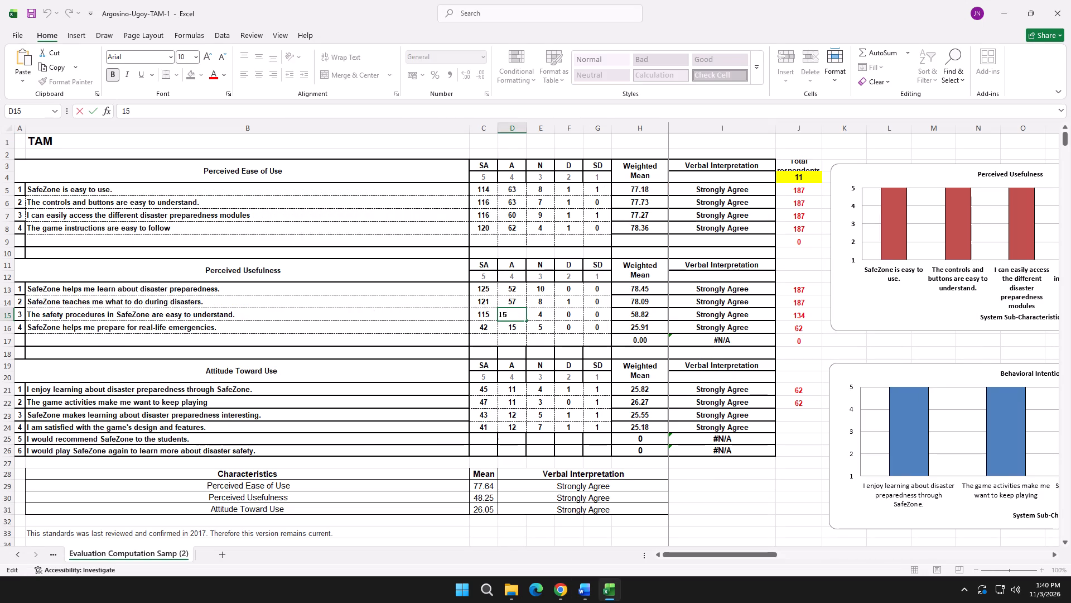
drag(505, 317, 499, 318)
key(6)
key(2)
click(548, 318)
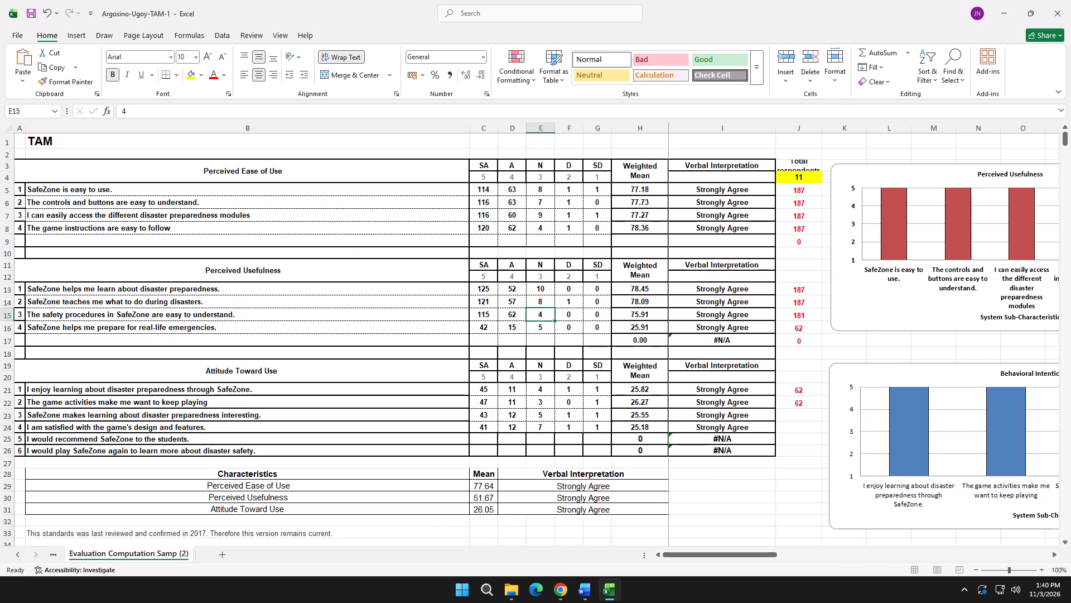
Look up the rating-3 count for "The safety procedures in SafeZone are easy to understand." in Google Forms and set Excel cell E15 to 9.
key(alt+Tab)
key(alt+Tab)
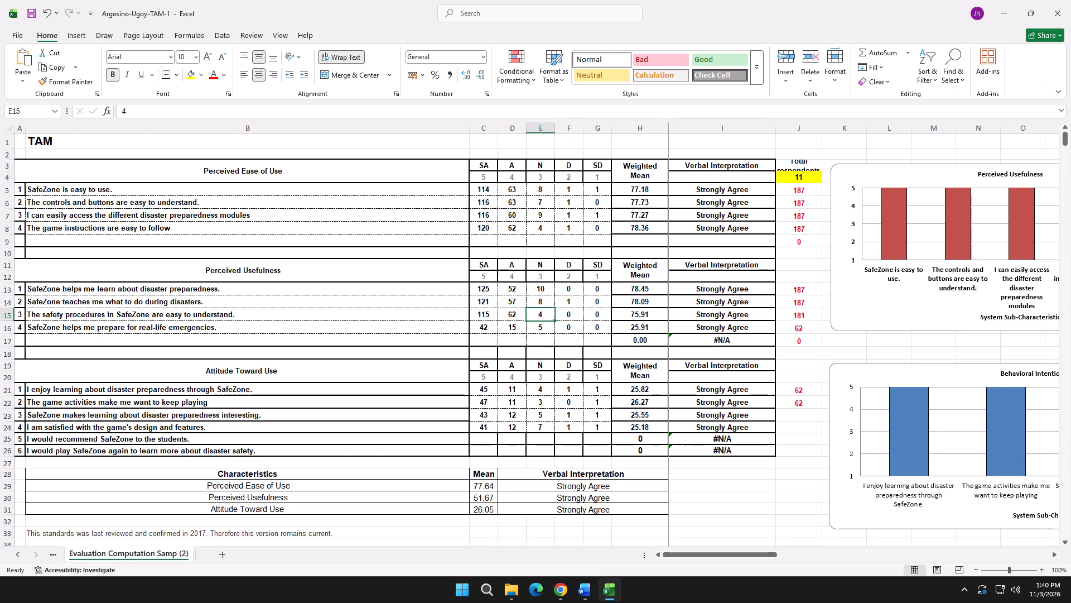
double_click(547, 316)
drag(547, 316, 519, 318)
key(9)
click(572, 315)
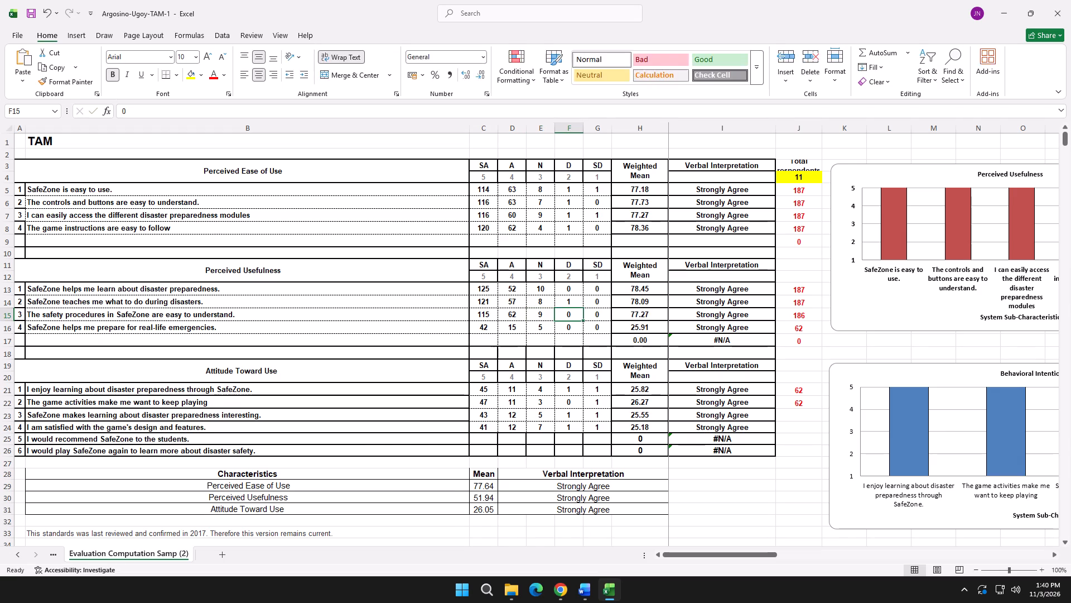
Look up the rating-1 count for "The safety procedures in SafeZone are easy to understand." in Google Forms and set Excel cell G15 to 1.
key(alt+Tab)
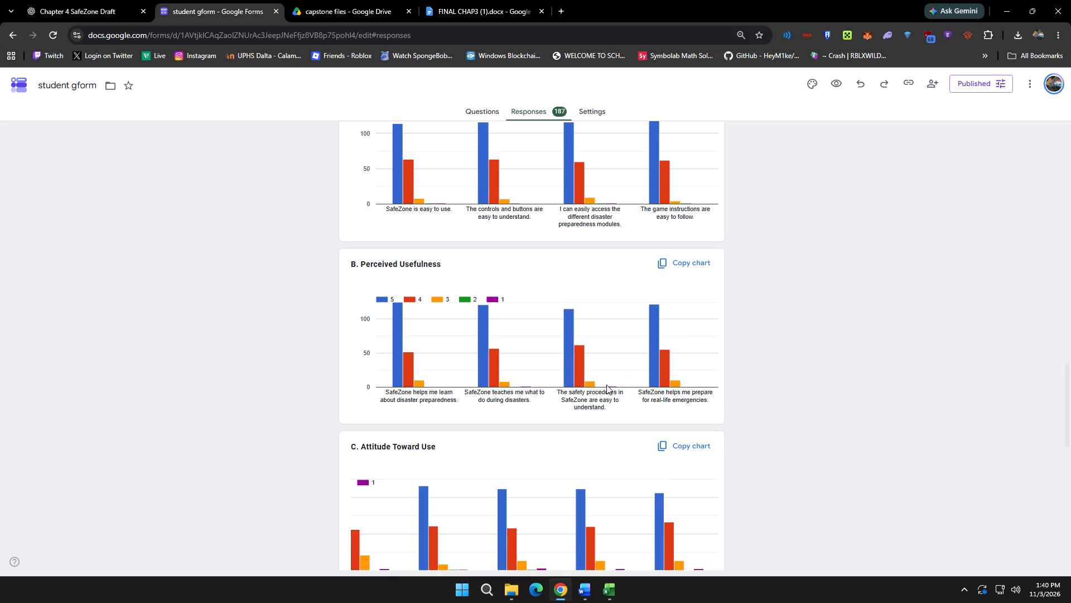
key(alt+Tab)
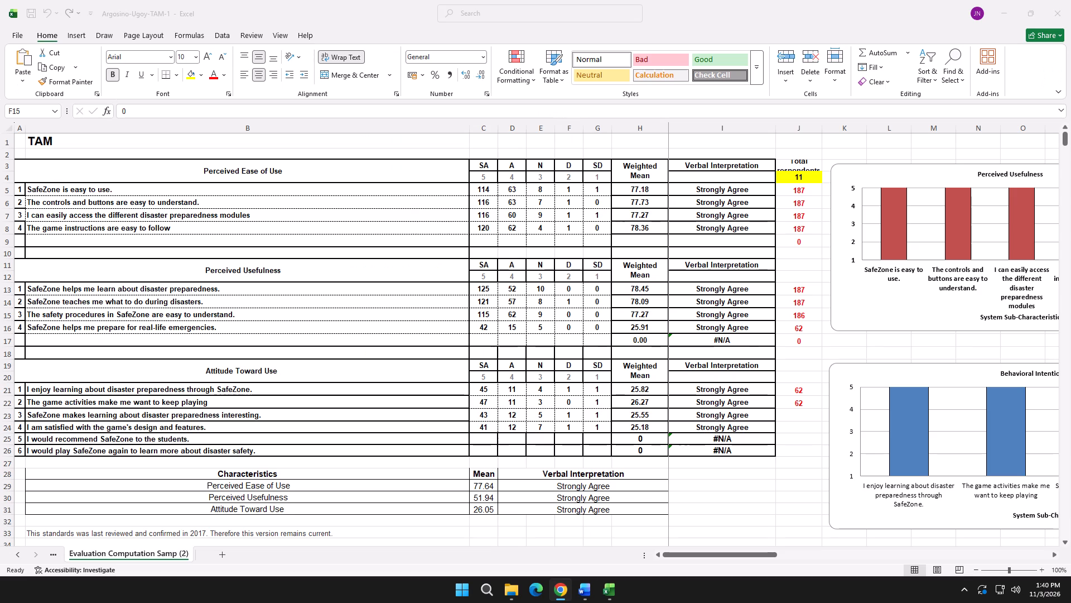
double_click(598, 317)
drag(599, 315, 598, 315)
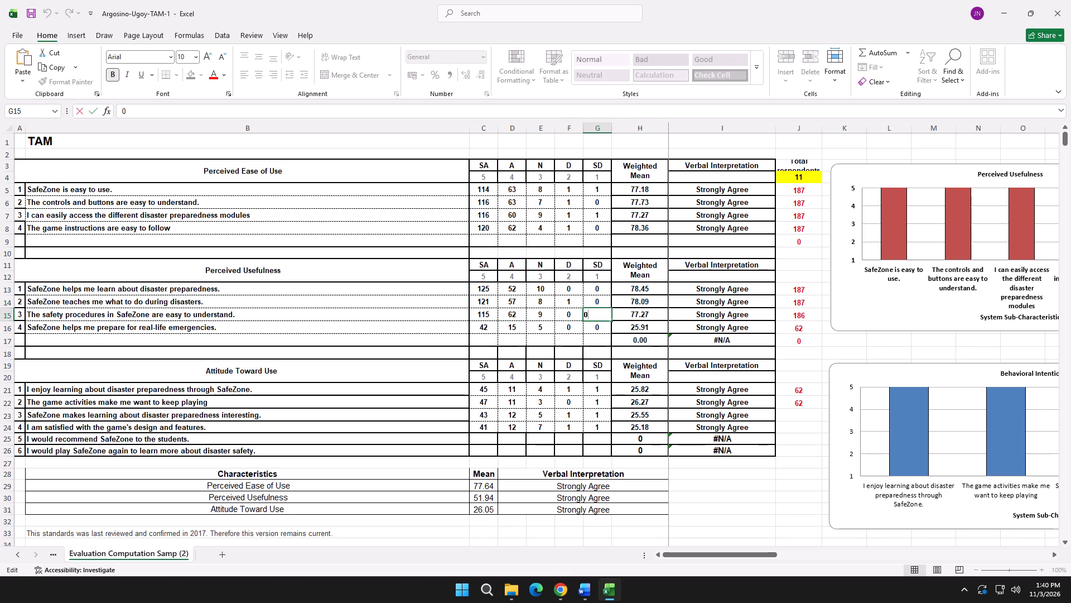
drag(598, 315, 585, 314)
key(1)
click(489, 328)
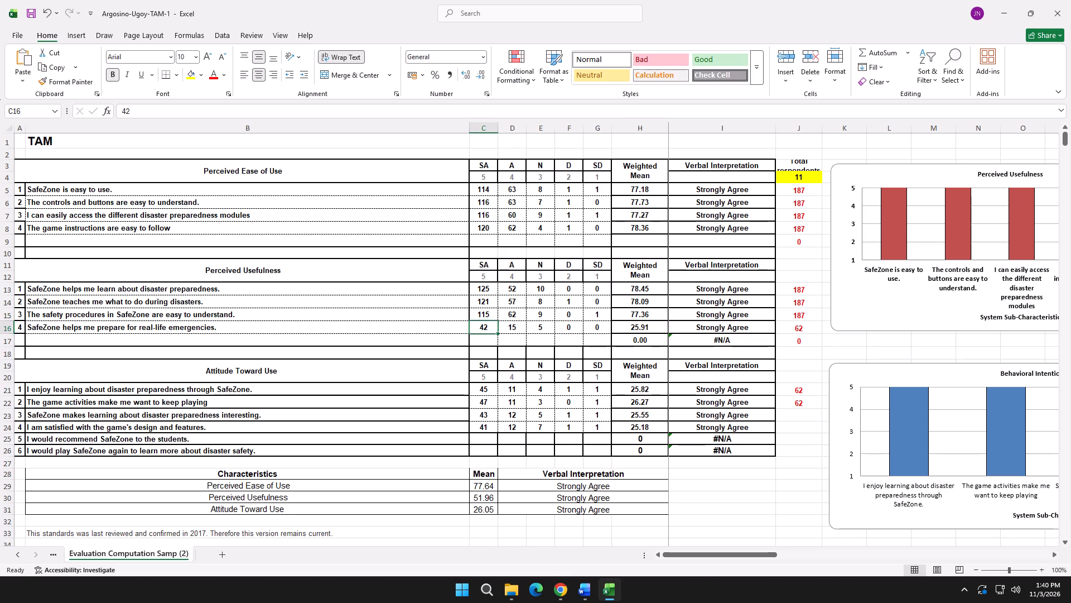
Look up the rating-5 count for "SafeZone helps me prepare for real-life emergencies." in Google Forms and set Excel cell C16 to 122.
key(alt+Tab)
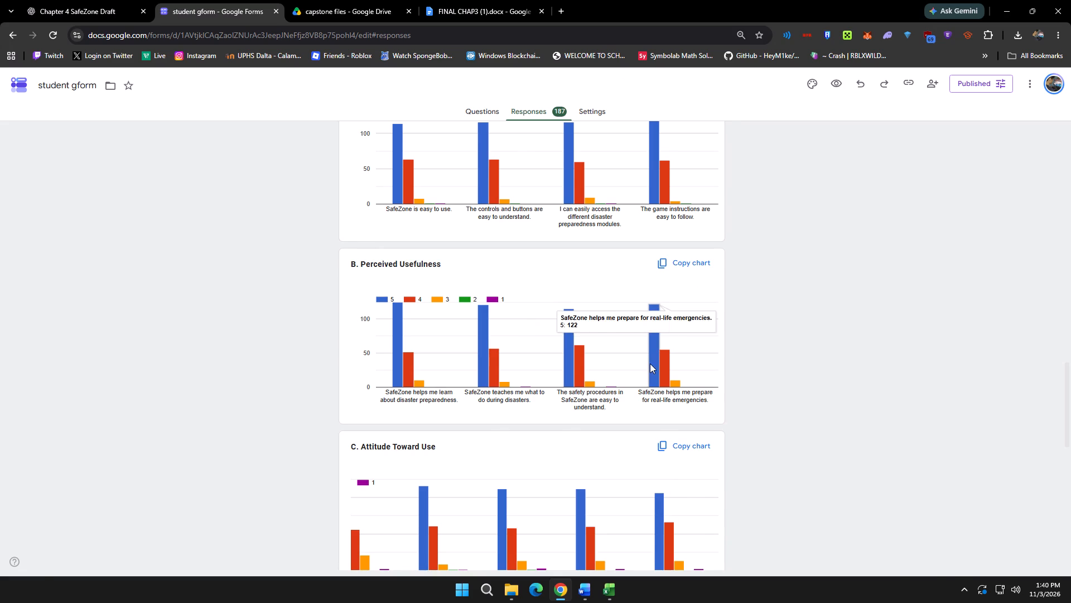
key(alt+Tab)
double_click(490, 328)
drag(490, 328, 469, 328)
key(1)
key(2)
key(2)
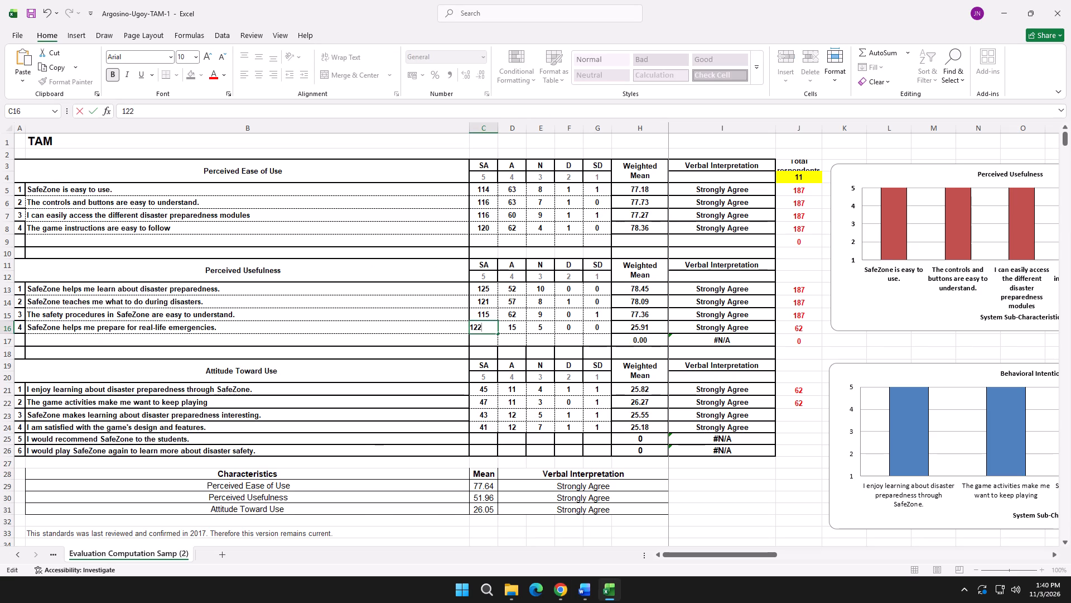
click(521, 331)
Look up the rating-4 count for "SafeZone helps me prepare for real-life emergencies." in Google Forms and set Excel cell D16 to 55.
key(alt+Tab)
key(alt+Tab)
double_click(517, 329)
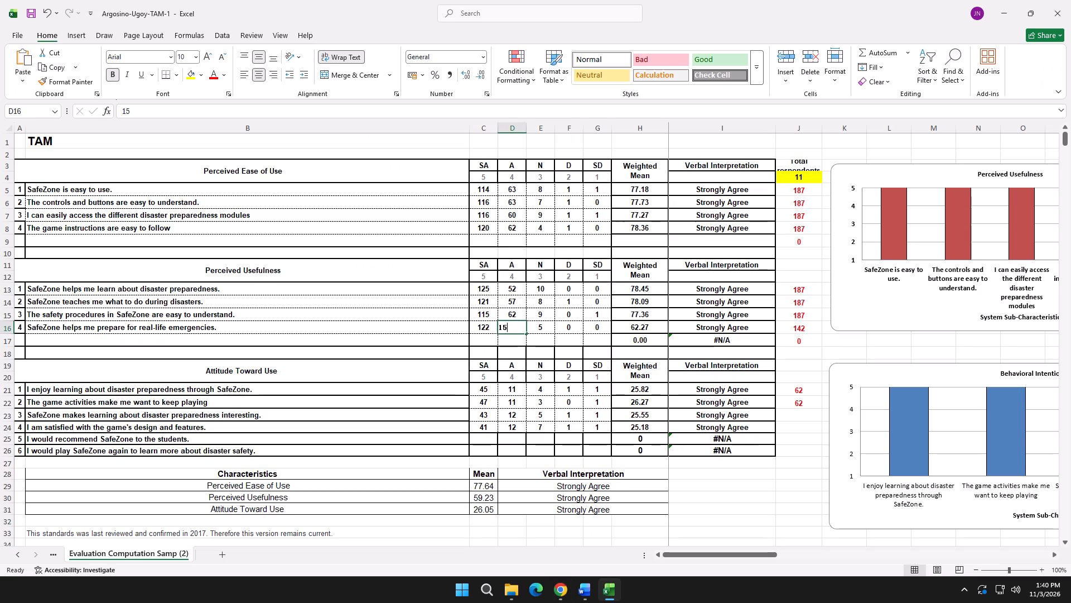
drag(515, 328, 499, 327)
key(5)
key(5)
click(544, 329)
Set Excel cell E16 to 10 from the rating-3 count for "SafeZone helps me prepare for real-life emergencies." and recheck its chart in Google Forms.
key(alt+Tab)
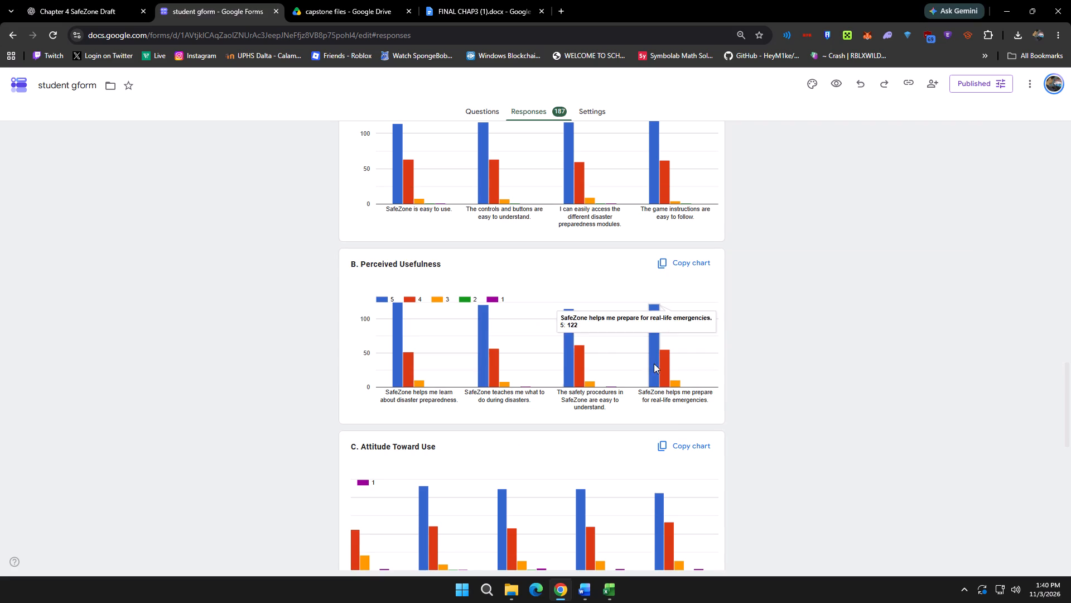
key(alt+Tab)
double_click(547, 328)
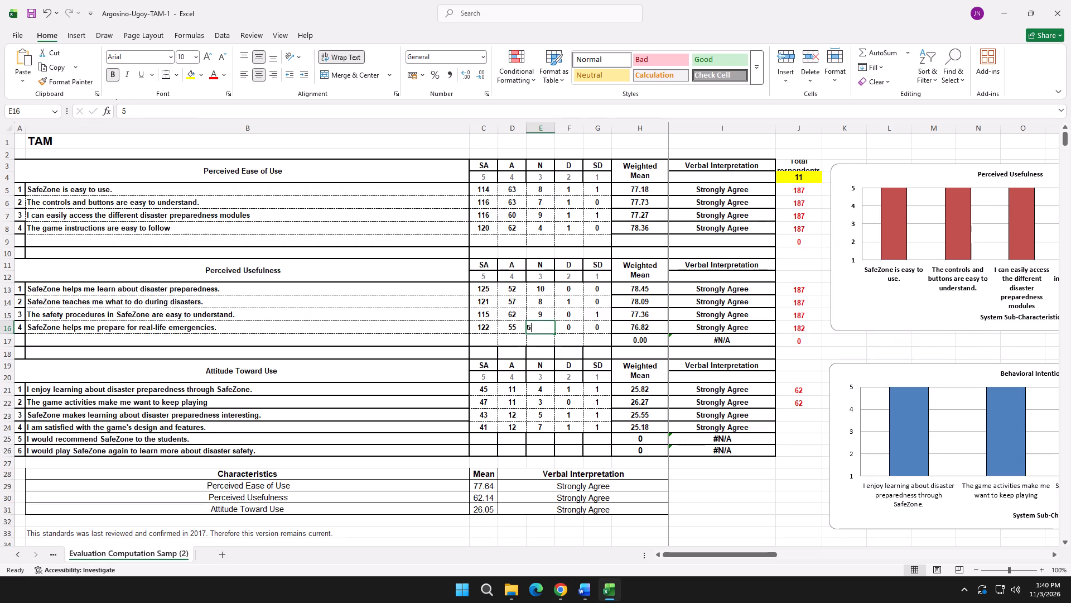
key(BackSpace)
text(10)
key(alt+Tab)
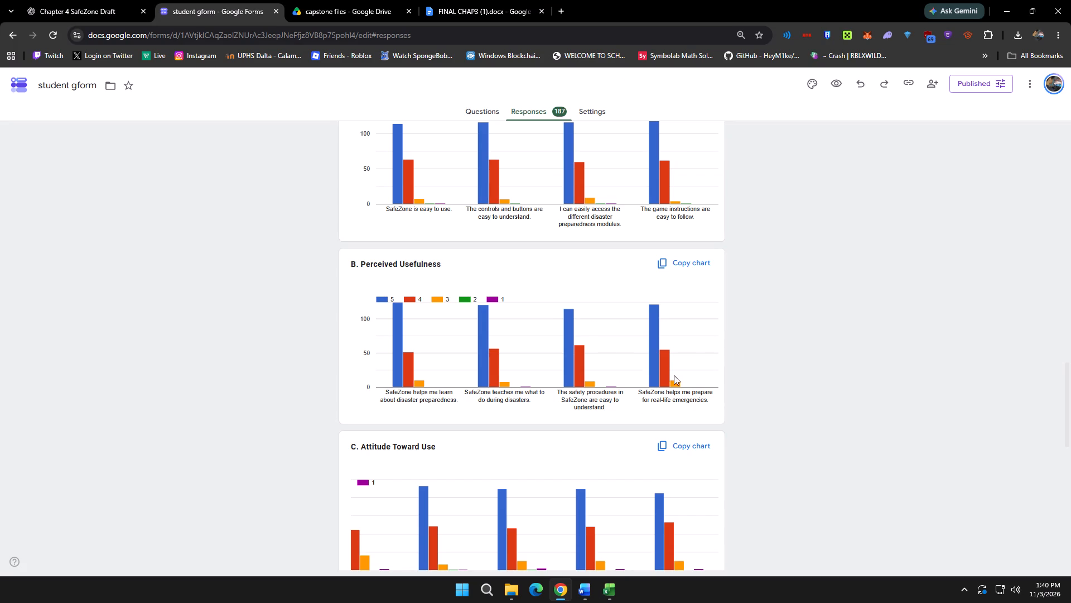
key(alt+Tab)
click(572, 330)
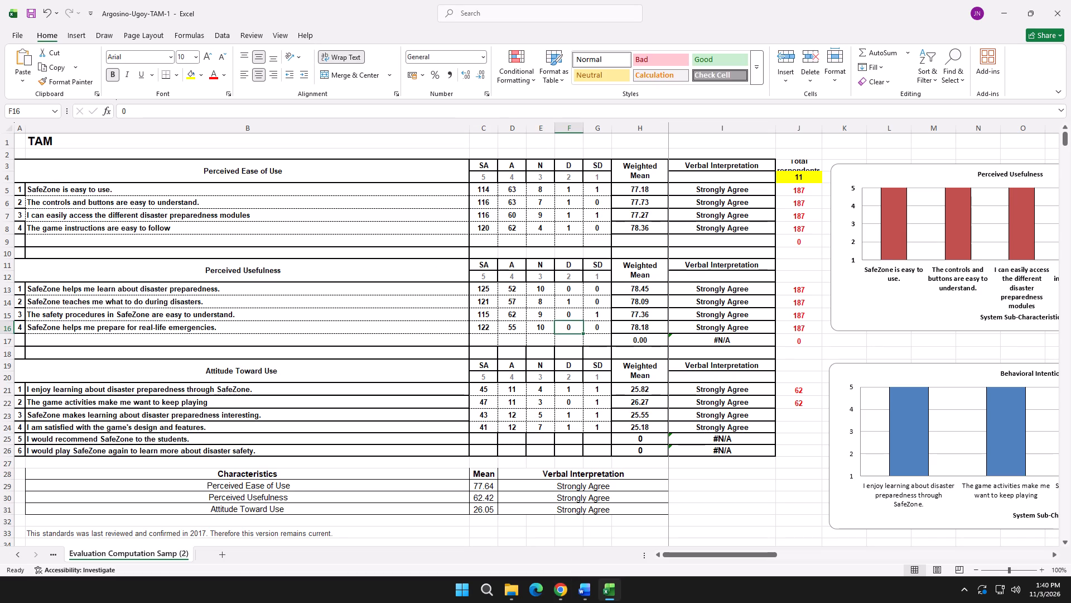
click(654, 342)
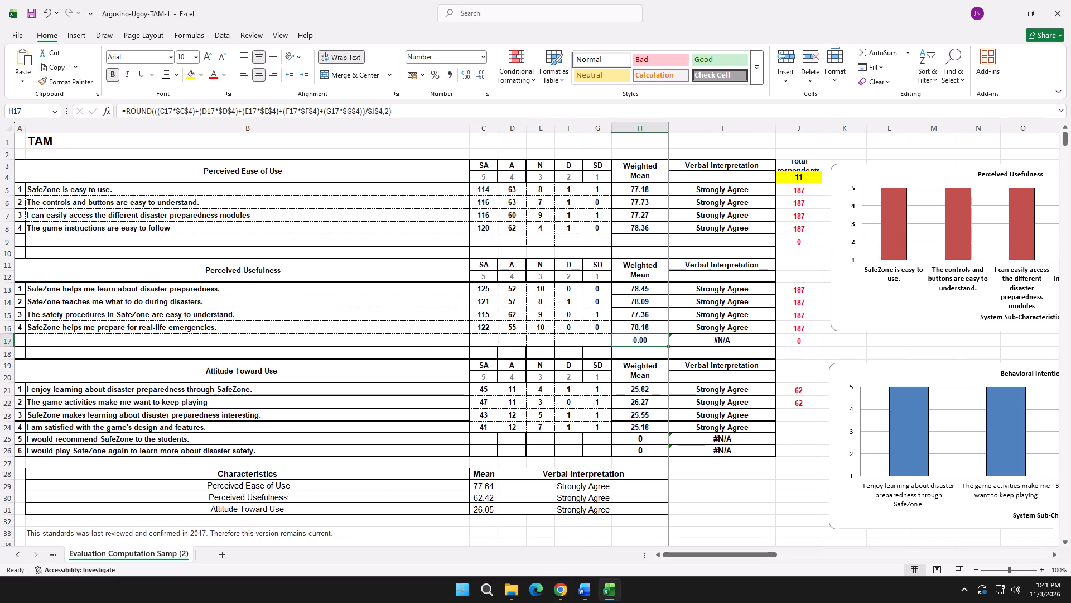
Delete the weighted mean ROUND formula from cell H17 in the blank Perceived Usefulness row.
double_click(654, 342)
click(607, 342)
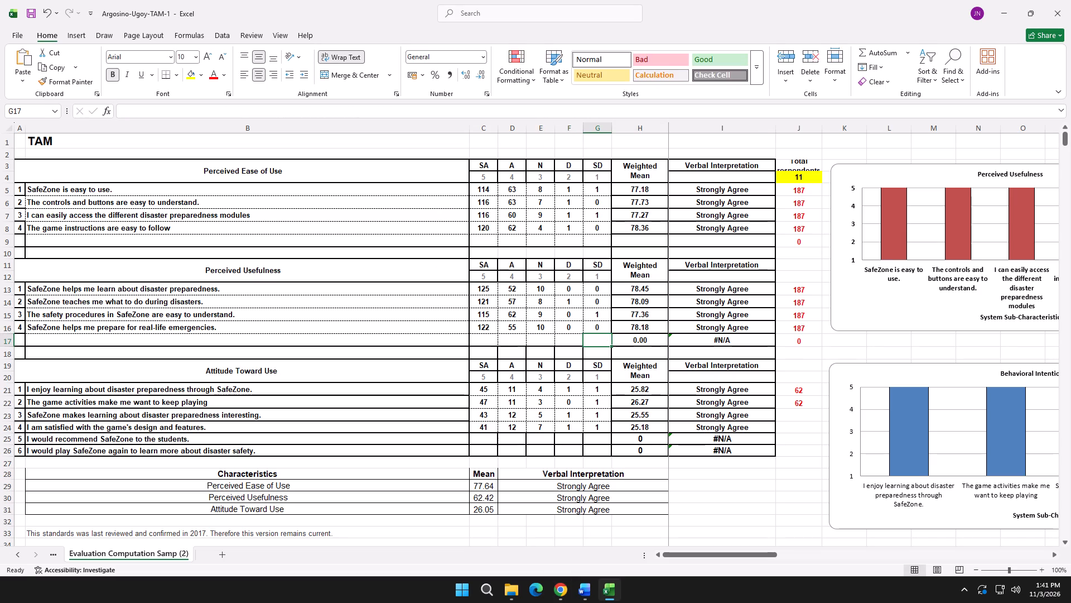
click(651, 342)
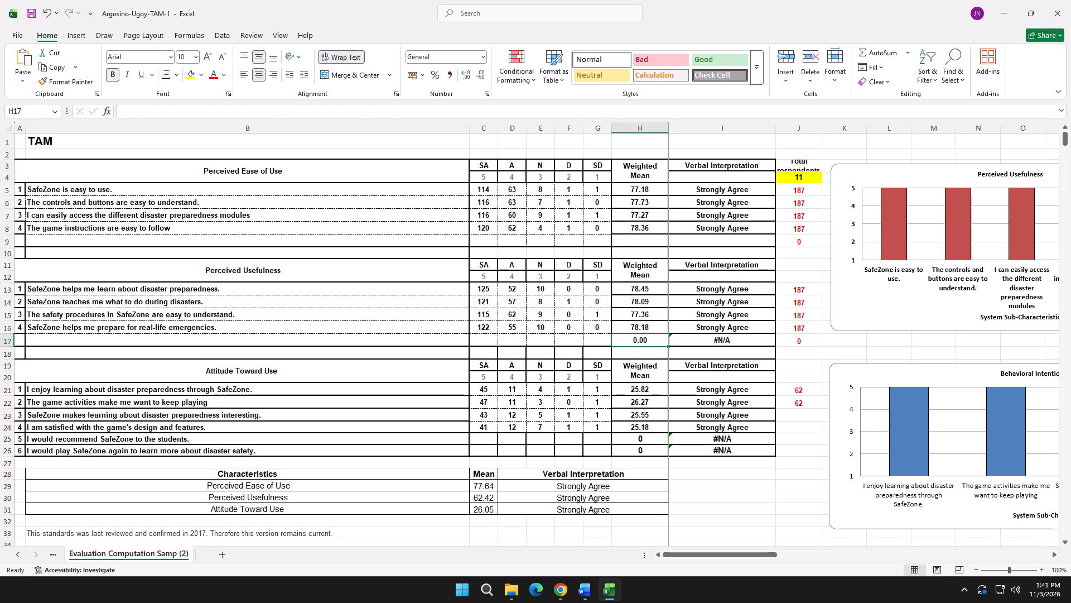
drag(422, 112, 384, 113)
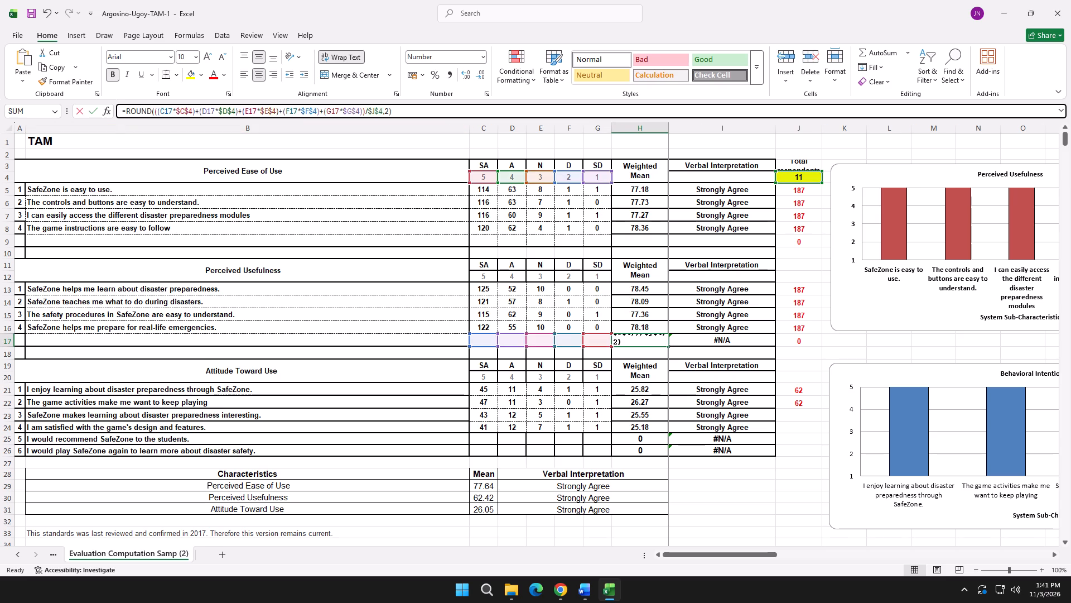
drag(384, 113, 80, 113)
key(BackSpace)
click(79, 114)
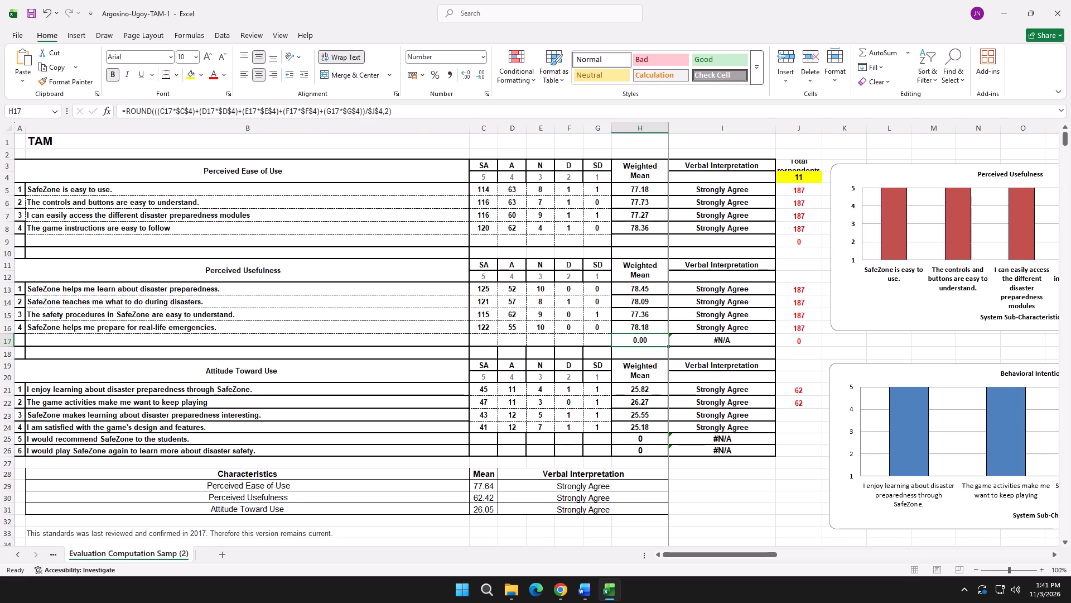
drag(404, 109, 94, 113)
key(BackSpace)
Delete the verbal interpretation IFS formula from cell I17 in the blank Perceived Usefulness row.
click(710, 344)
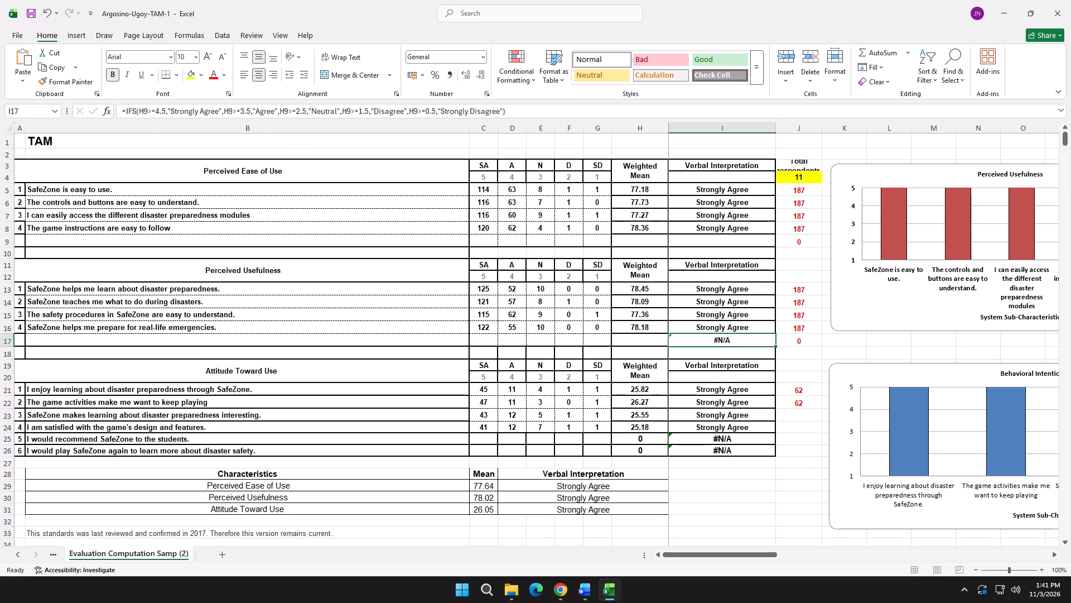
click(712, 342)
drag(559, 114, 97, 129)
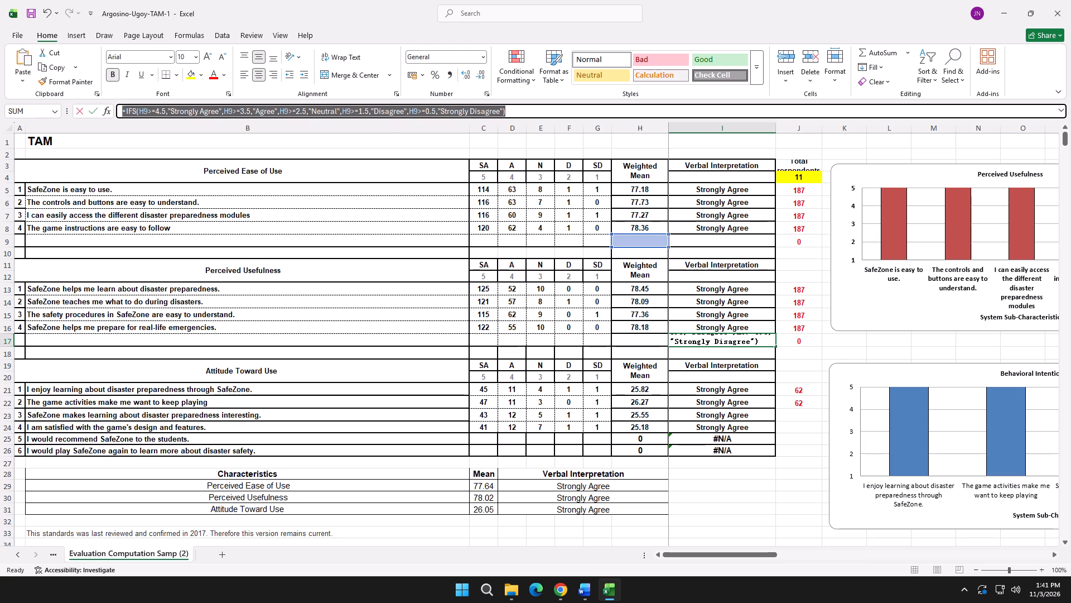
drag(97, 129, 94, 129)
key(BackSpace)
Delete the total respondents formulas from cells J17 and J9 beside the two blank rows.
click(812, 342)
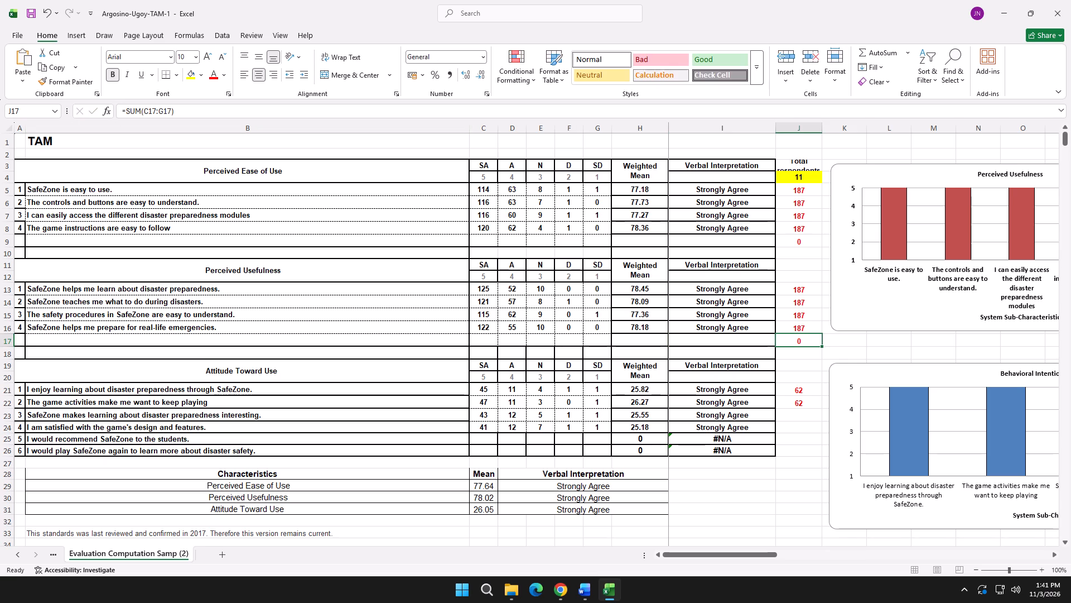
drag(181, 111, 85, 109)
key(BackSpace)
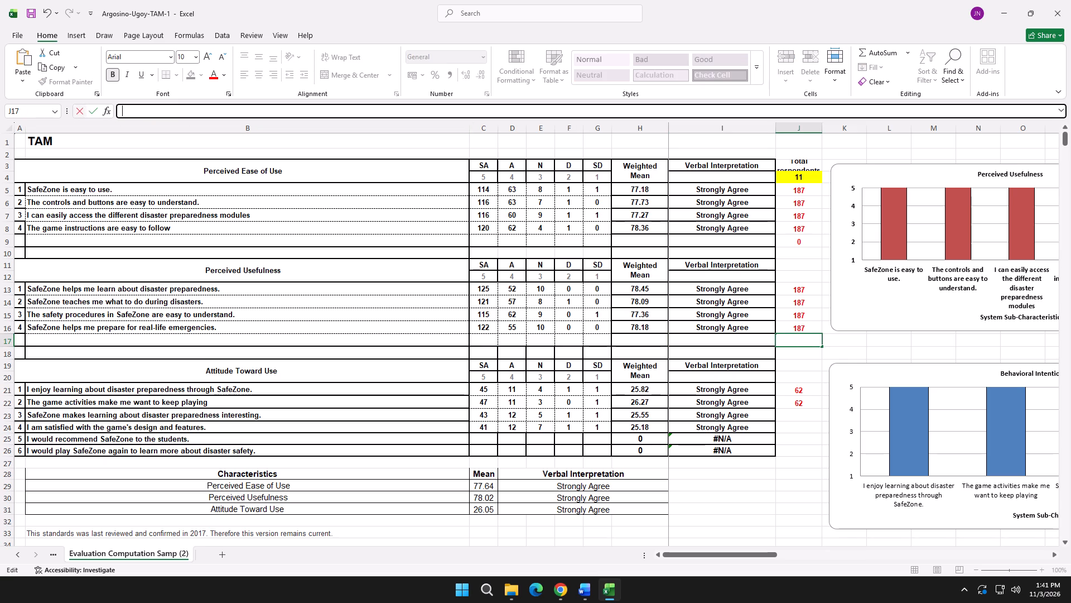
click(485, 395)
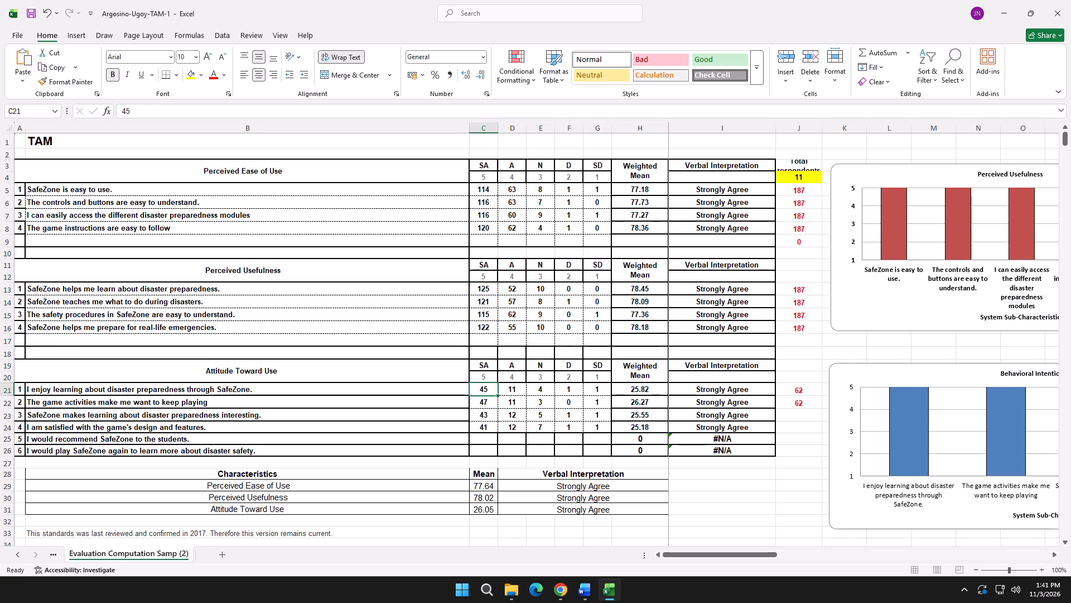
click(800, 242)
drag(208, 108, 71, 108)
key(BackSpace)
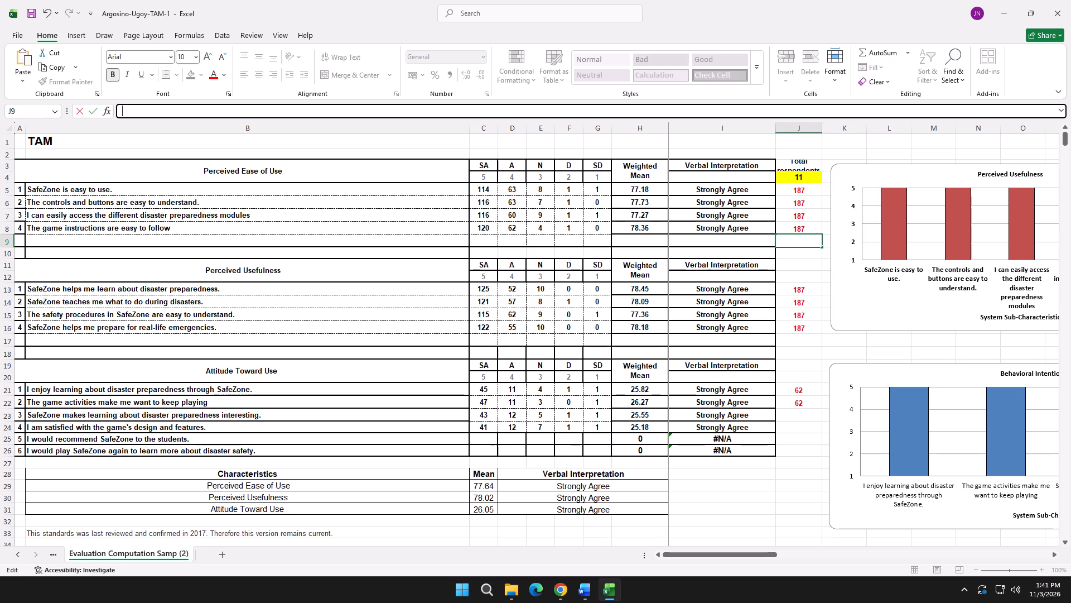
click(487, 393)
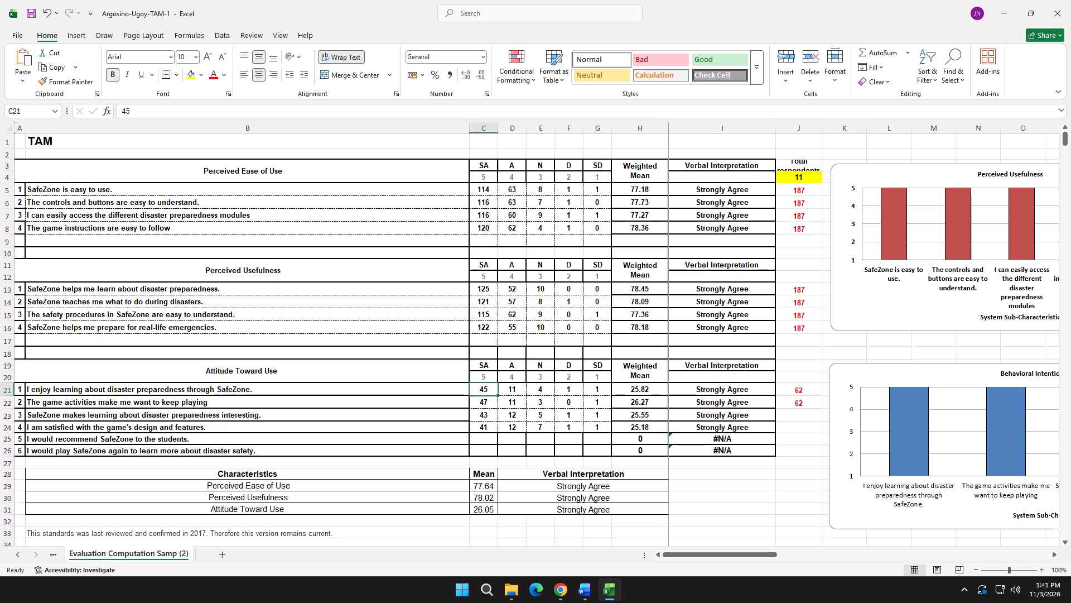
Look up the rating-5 count for "I enjoy learning about disaster preparedness through SafeZone." in Google Forms and set Excel cell C21 to 117.
key(alt+Tab)
scroll(416, 374, down, 5)
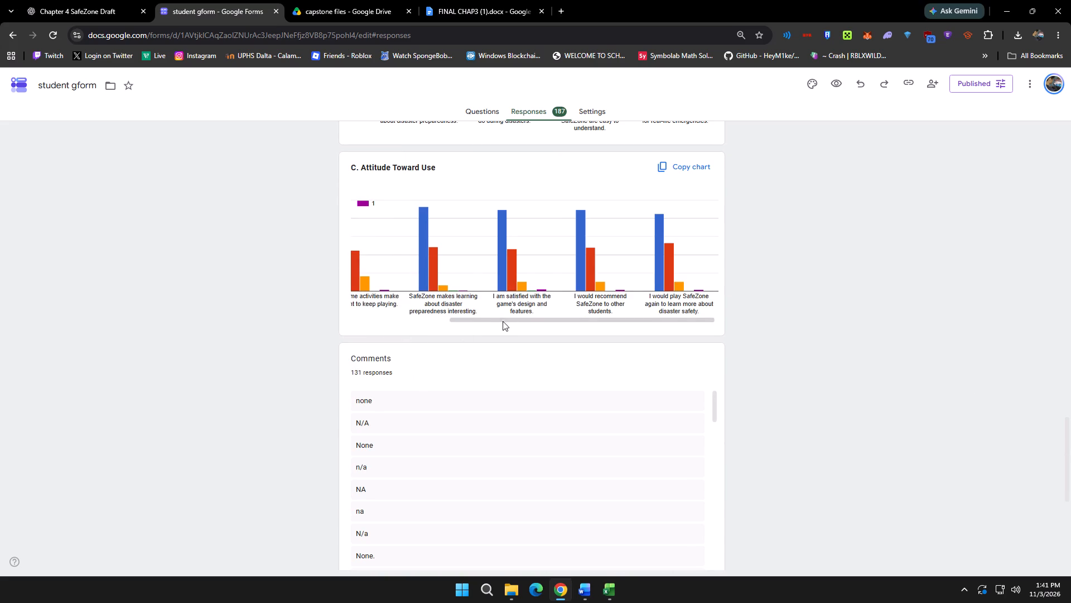
drag(503, 319, 284, 292)
key(alt+Tab)
double_click(489, 390)
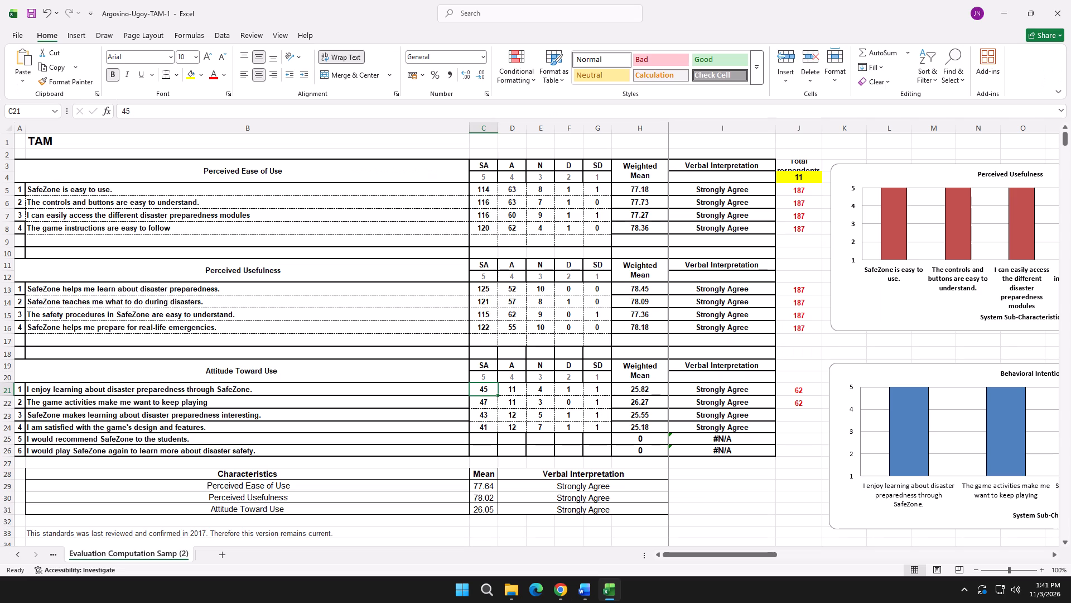
drag(490, 390, 464, 386)
key(1)
key(1)
key(7)
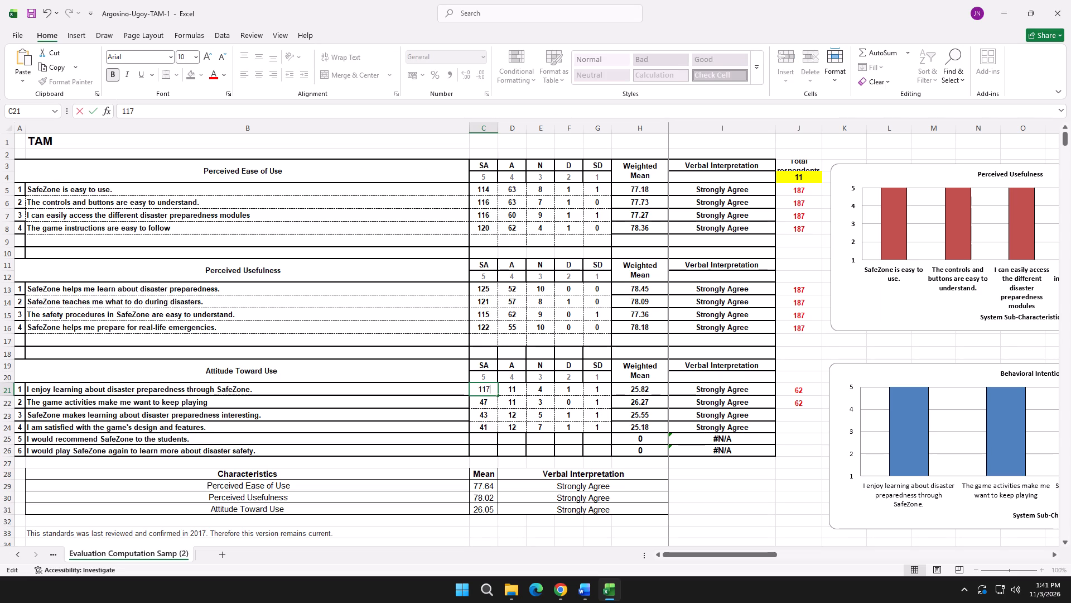
click(518, 389)
Look up the rating-4 count for "I enjoy learning about disaster preparedness through SafeZone." in Google Forms and set Excel cell D21 to 56.
key(alt+Tab)
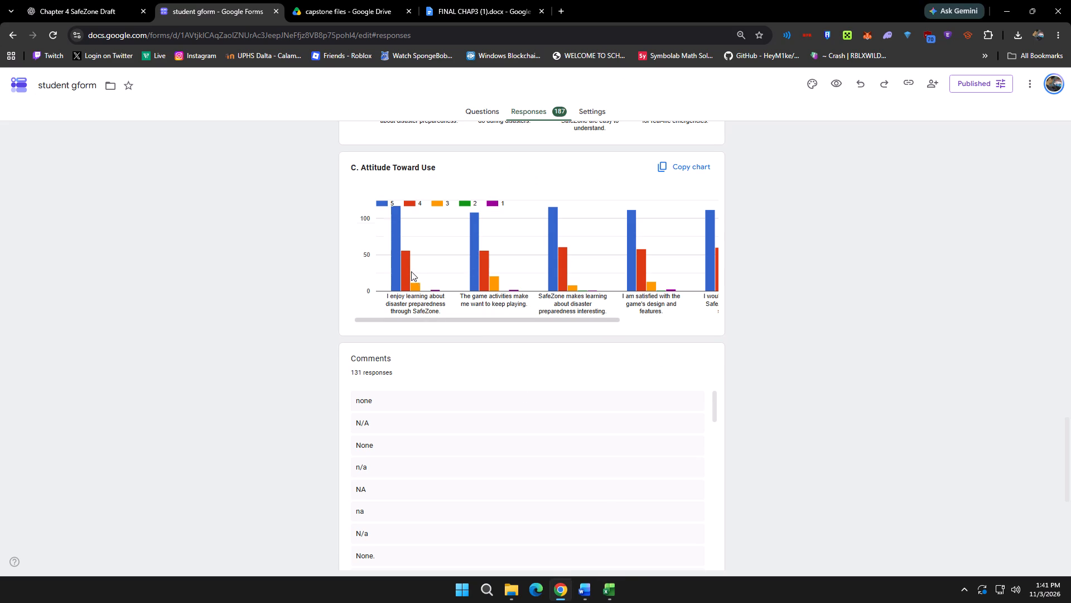
key(alt+Tab)
double_click(519, 389)
drag(518, 390, 489, 387)
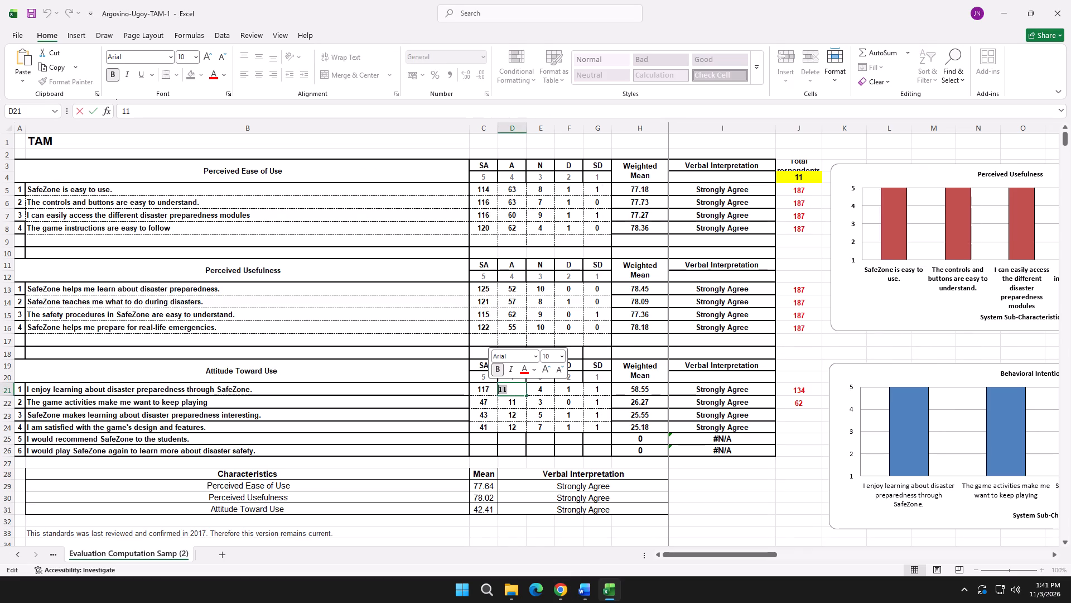
key(5)
key(6)
Look up the rating-3 count for "I enjoy learning about disaster preparedness through SafeZone." in Google Forms and set Excel cell E21 to 12.
key(alt+Tab)
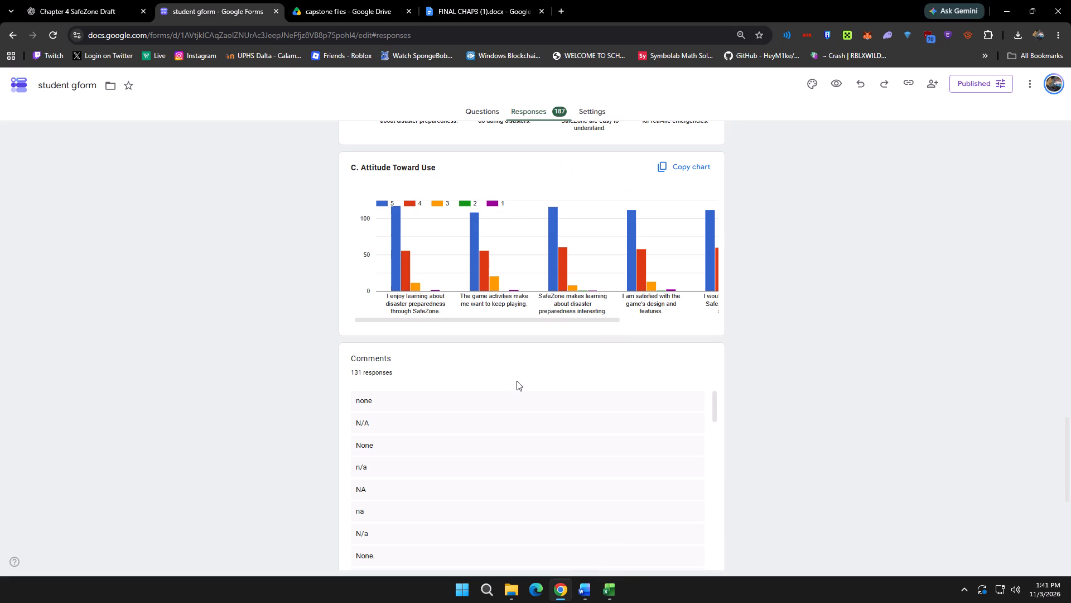
key(alt+Tab)
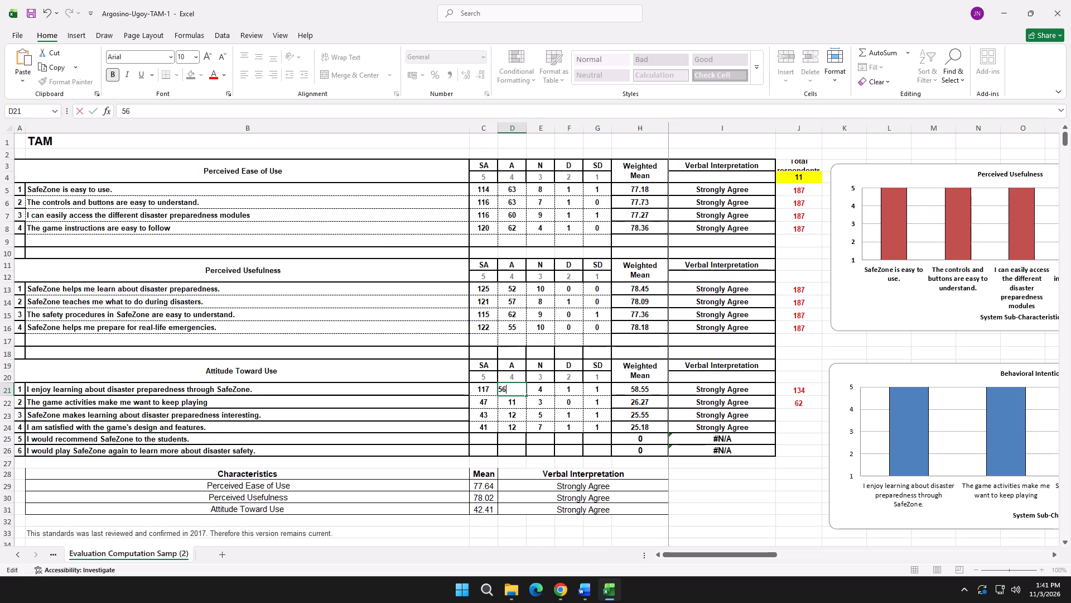
double_click(545, 389)
drag(545, 389, 523, 388)
key(1)
key(2)
Look up the rating-1 count for "I enjoy learning about disaster preparedness through SafeZone." in Google Forms and set Excel cell G21 to 2.
key(alt+Tab)
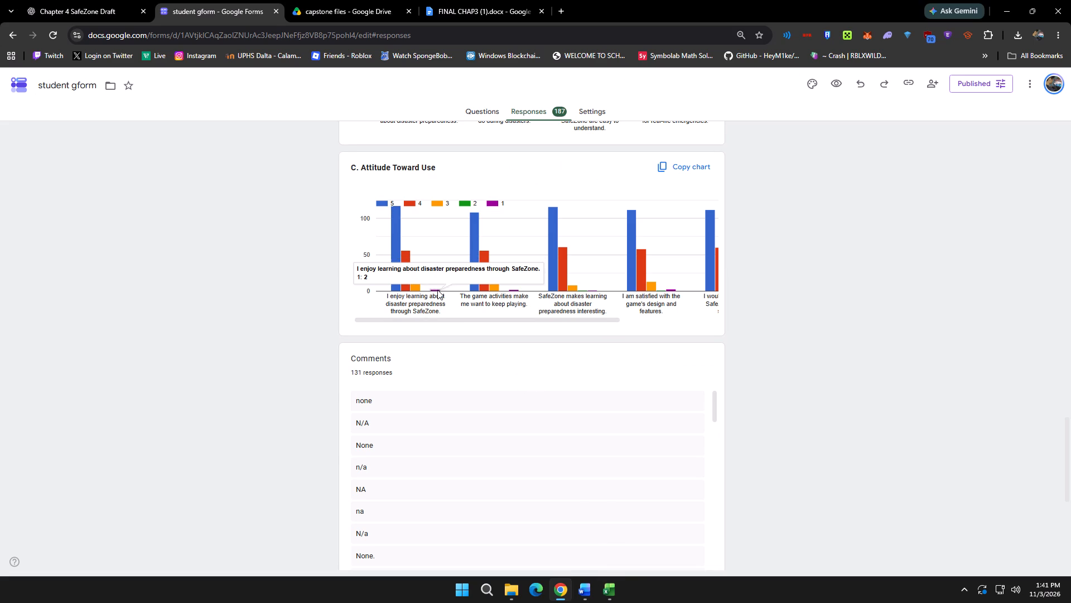
key(alt+Tab)
double_click(597, 389)
drag(598, 389, 584, 389)
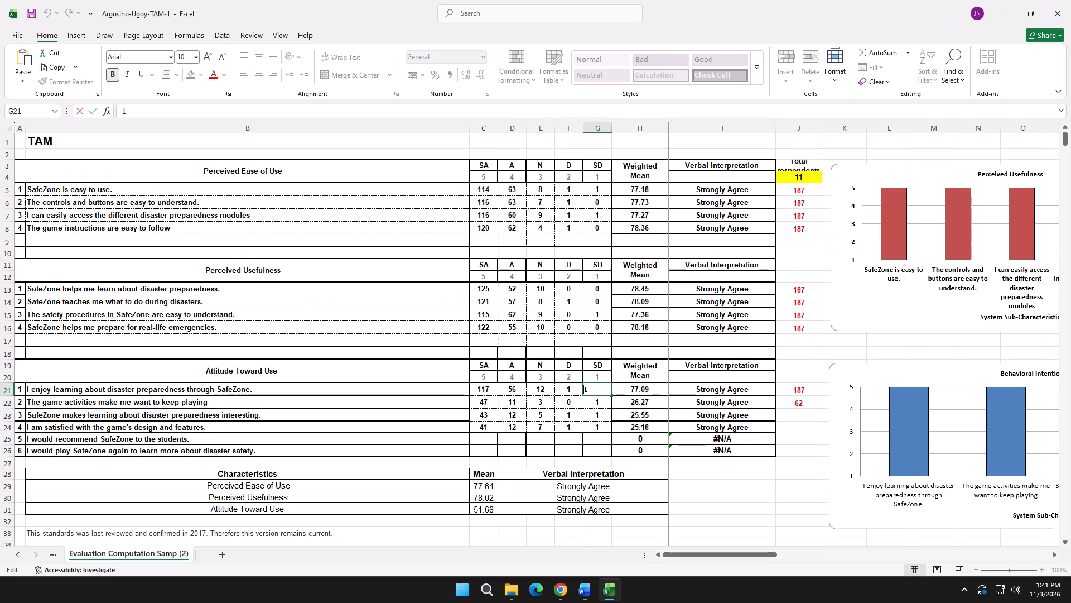
drag(584, 389, 583, 389)
key(2)
click(488, 405)
Recheck Excel row 21 against the "I enjoy learning about disaster preparedness" bars in Google Forms and set cell F21 to 0.
key(alt+Tab)
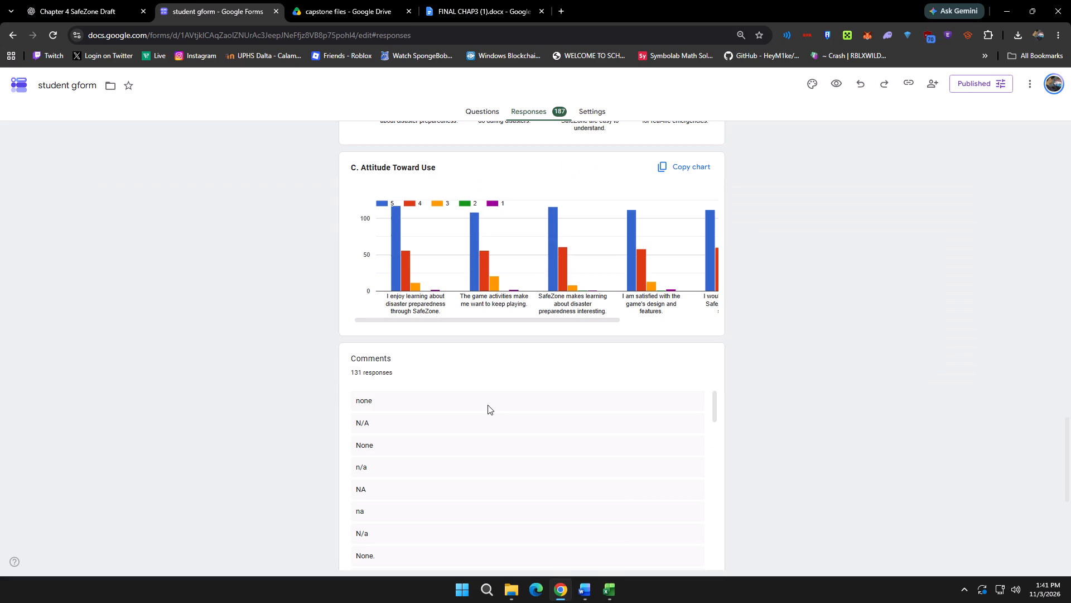
key(alt+Tab)
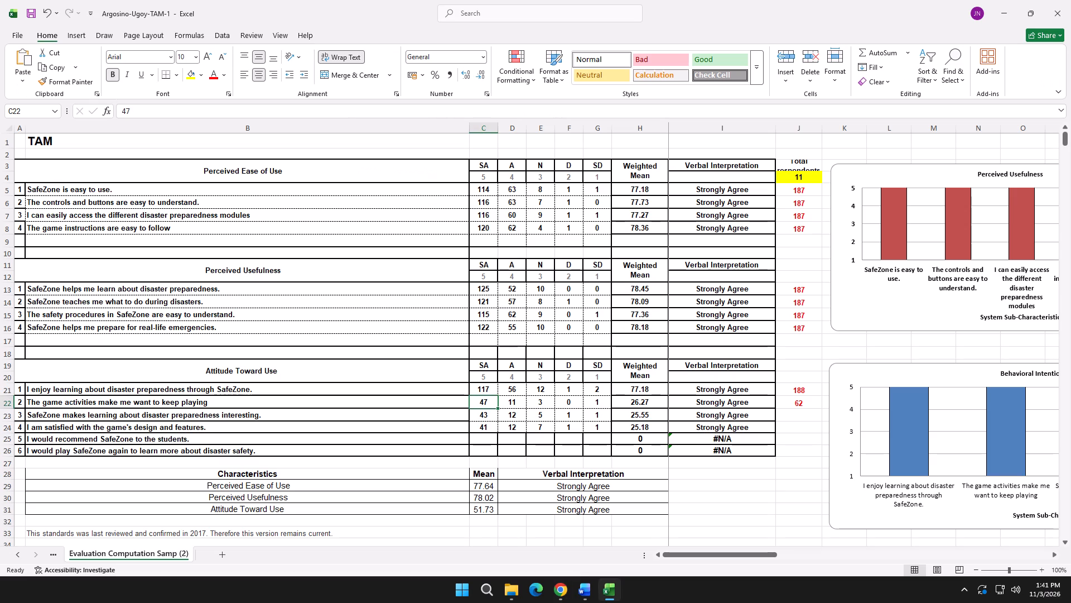
key(alt+Tab)
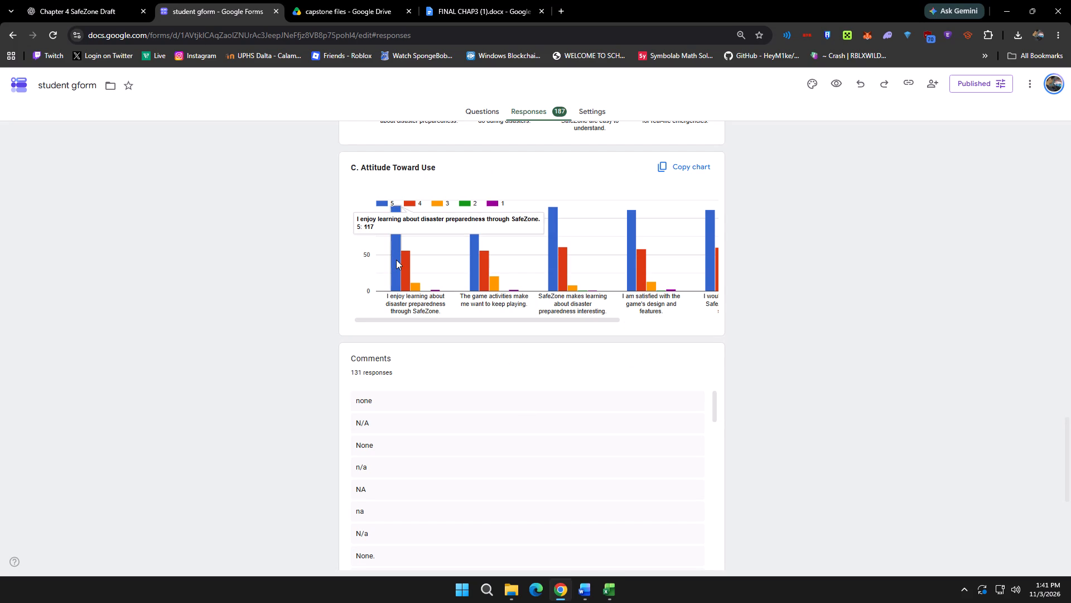
key(alt+Tab)
key(alt+Tab)
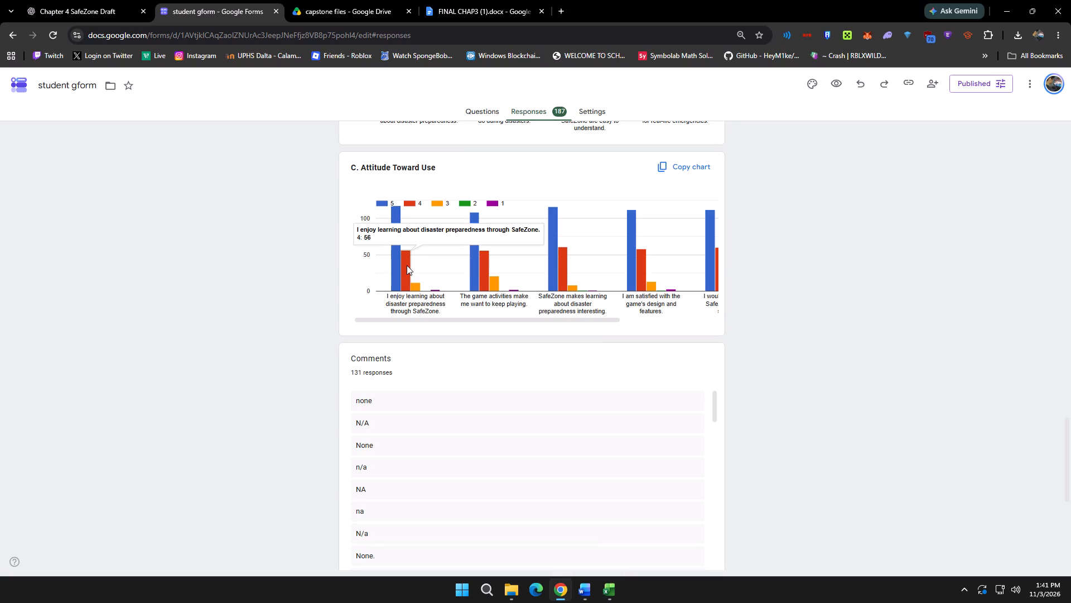
key(alt+Tab)
key(alt+Tab)
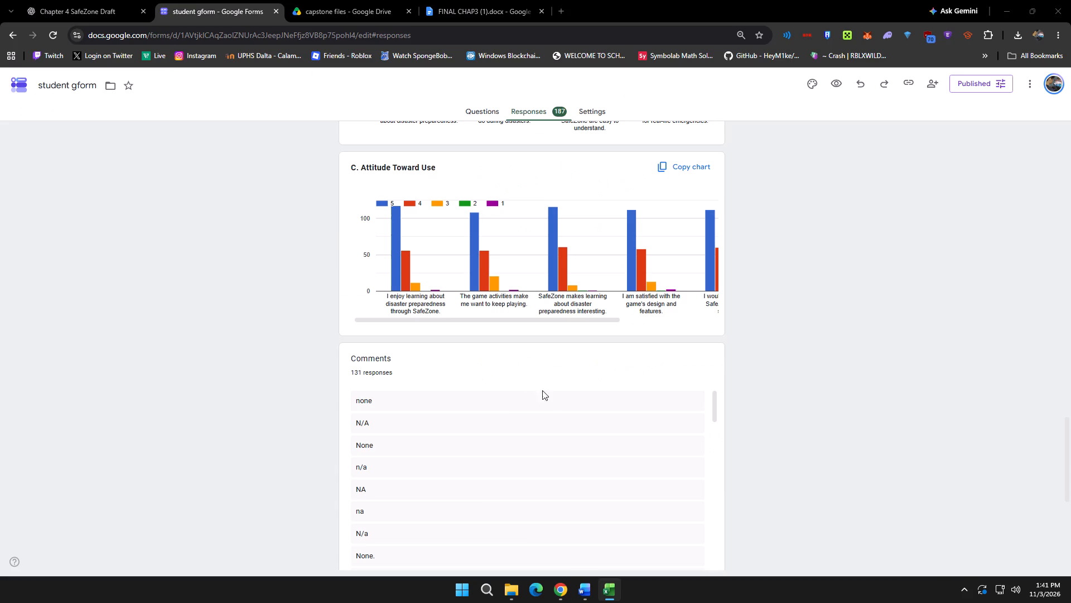
key(alt+Tab)
click(575, 395)
double_click(576, 389)
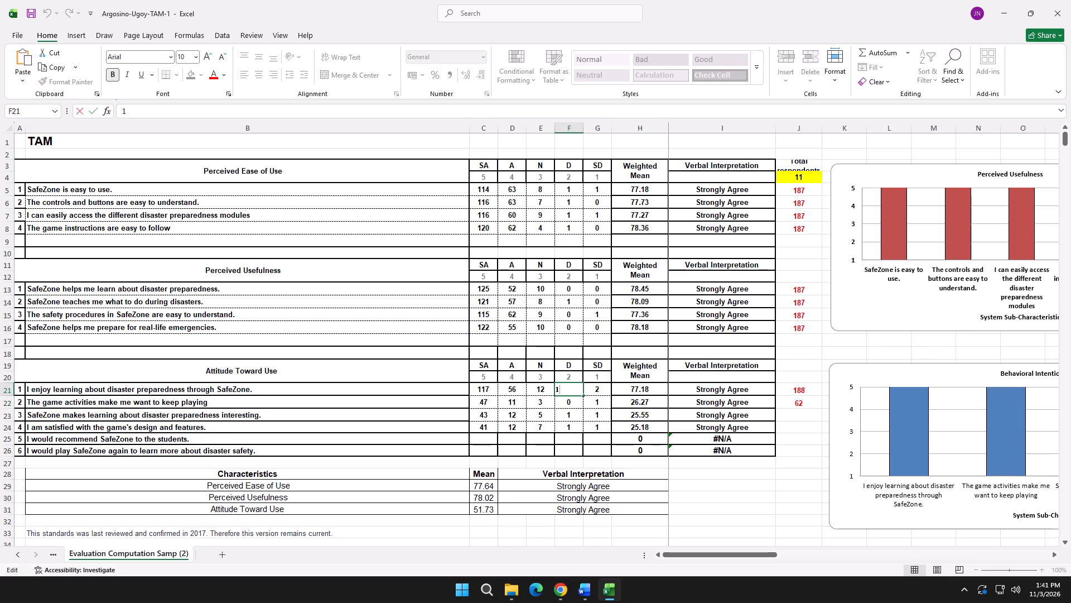
key(BackSpace)
key(0)
click(491, 402)
Look up the rating-5 count for "The game activities make me want to keep playing." in Google Forms and set Excel cell C22 to 108.
key(alt+Tab)
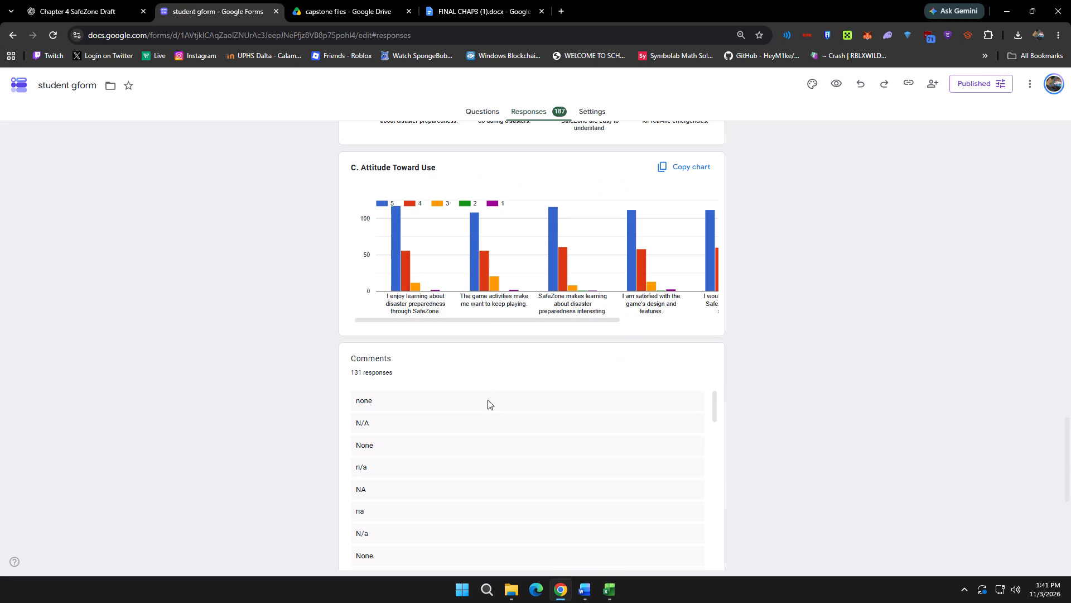
key(alt+Tab)
double_click(491, 401)
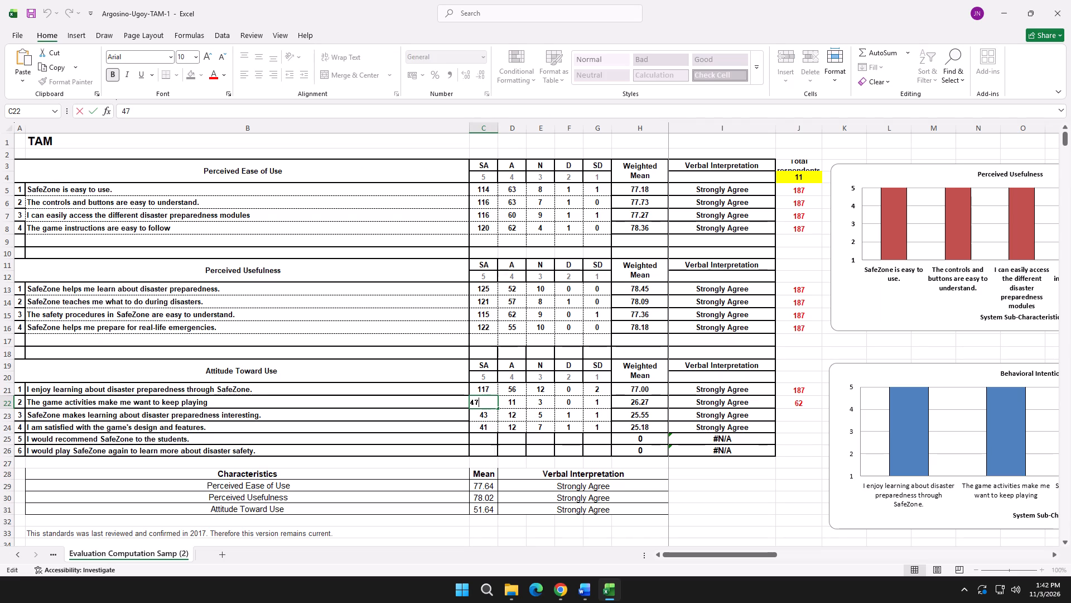
key(BackSpace)
key(BackSpace)
text(108)
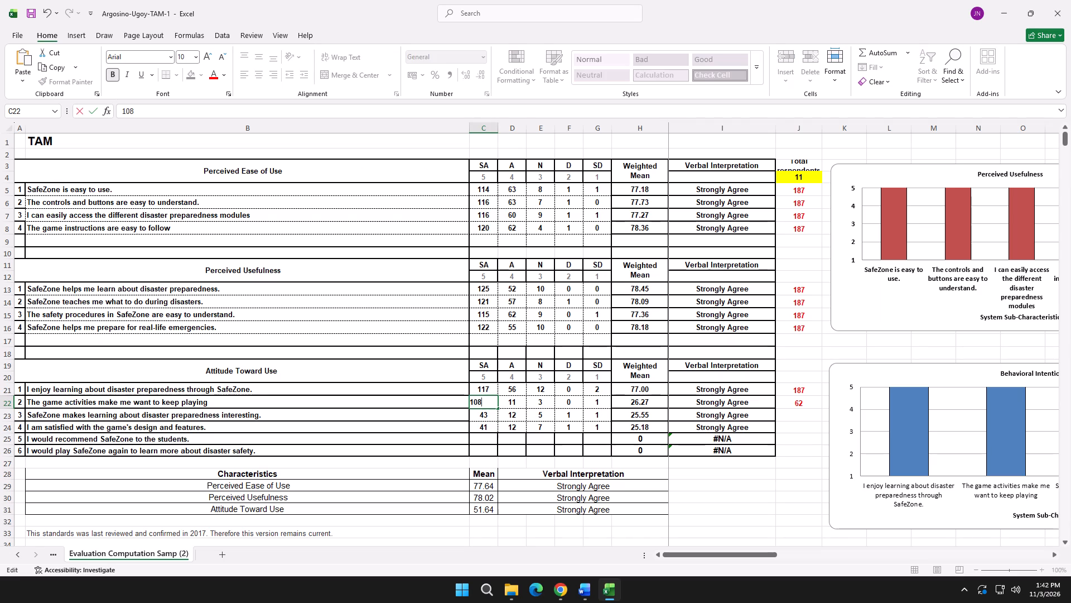
click(517, 403)
Look up the rating-4 count for "The game activities make me want to keep playing." in Google Forms and set Excel cell D22 to 56.
key(alt+Tab)
key(alt+Tab)
double_click(518, 407)
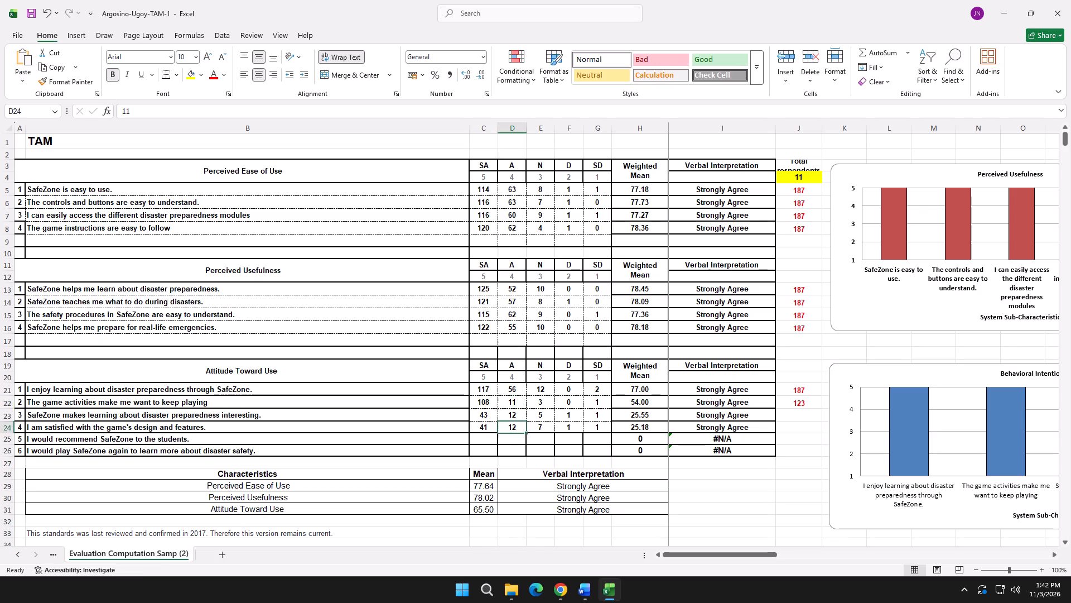
double_click(522, 401)
key(BackSpace)
key(BackSpace)
text(56)
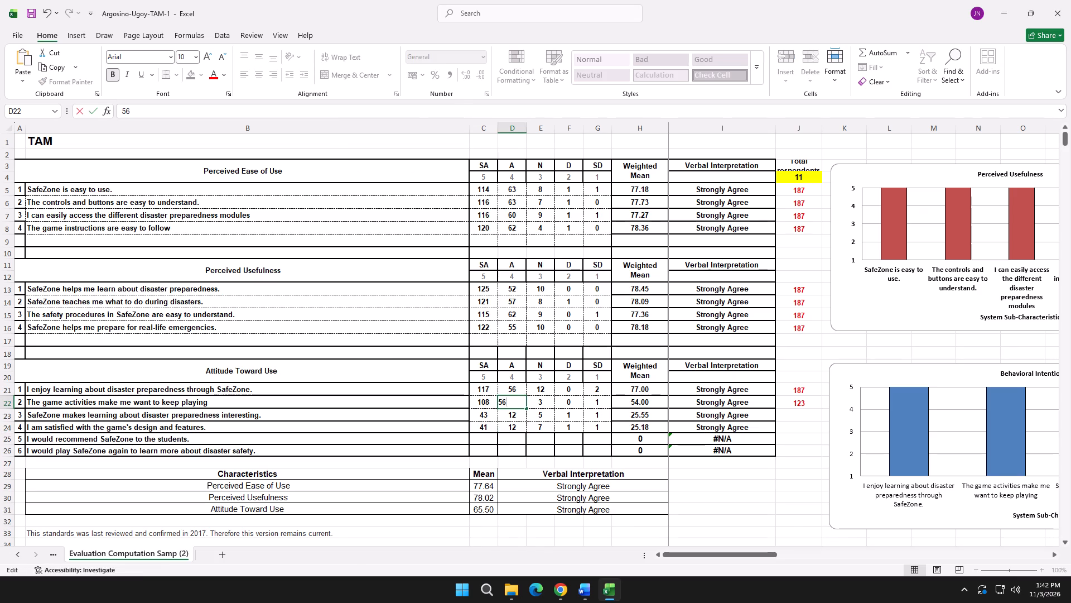
Look up the rating-3 count for "The game activities make me want to keep playing." in Google Forms and set Excel cell E22 to 21.
key(alt+Tab)
key(alt+Tab)
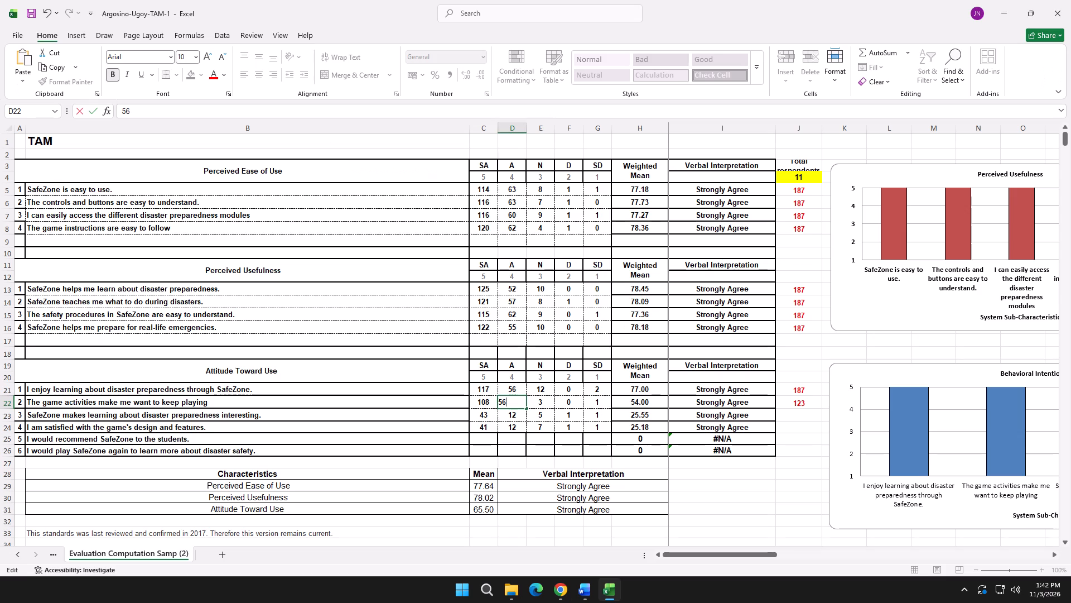
double_click(546, 403)
drag(546, 403, 528, 401)
key(2)
key(1)
click(576, 401)
Look up the rating-1 count for "The game activities make me want to keep playing." in Google Forms and set Excel cell G22 to 2.
key(alt+Tab)
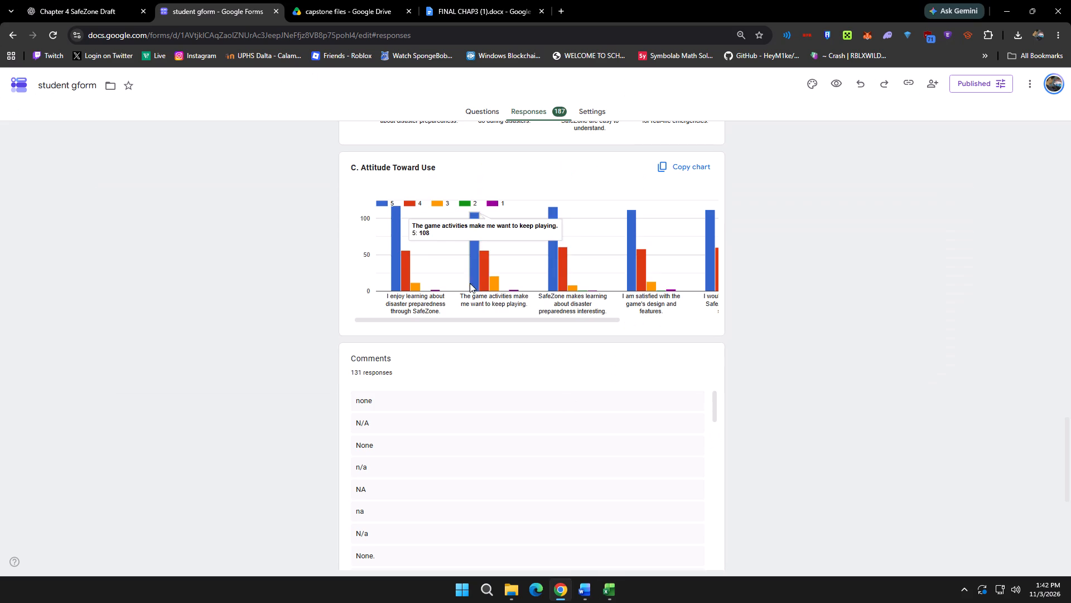
key(alt+Tab)
key(alt+Tab)
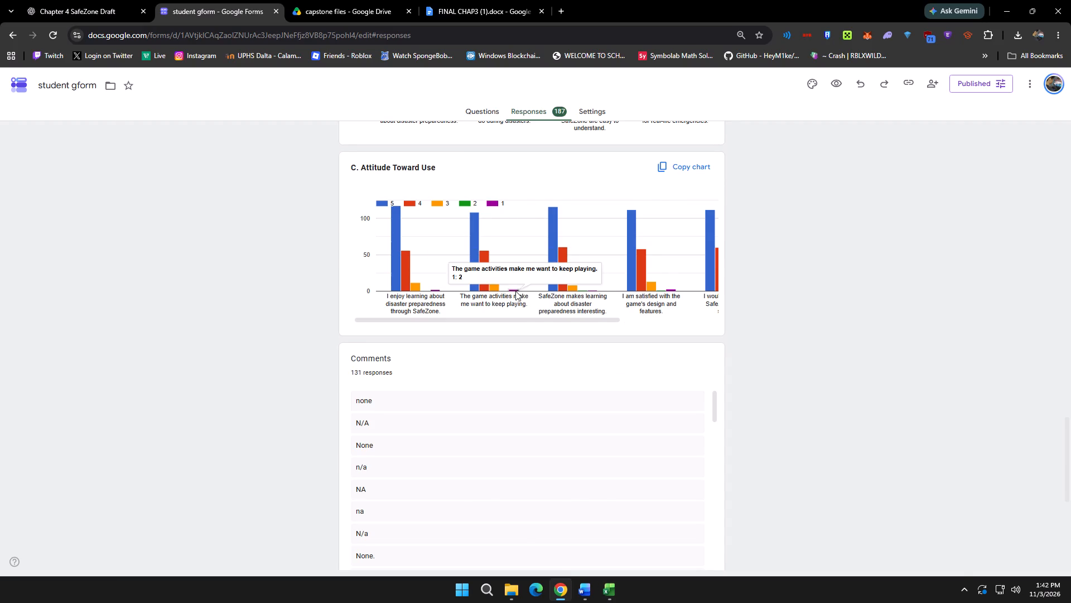
key(alt+Tab)
double_click(602, 401)
drag(602, 401, 586, 401)
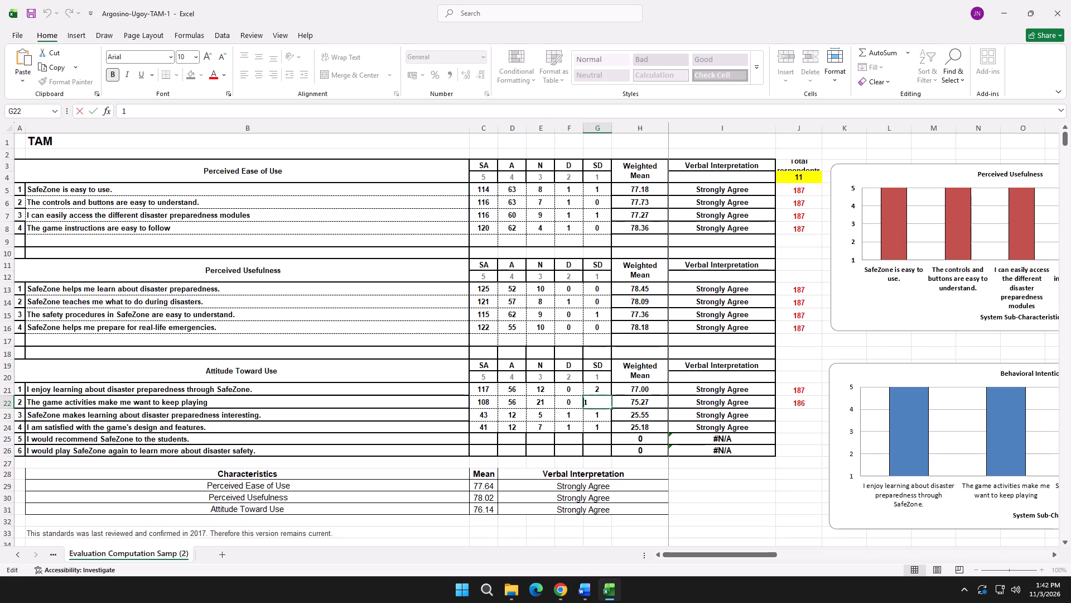
drag(586, 401, 585, 401)
key(2)
Look up the rating-5 count for "SafeZone makes learning about disaster preparedness interesting." in Google Forms and set Excel cell C23 to 116.
click(490, 413)
double_click(491, 413)
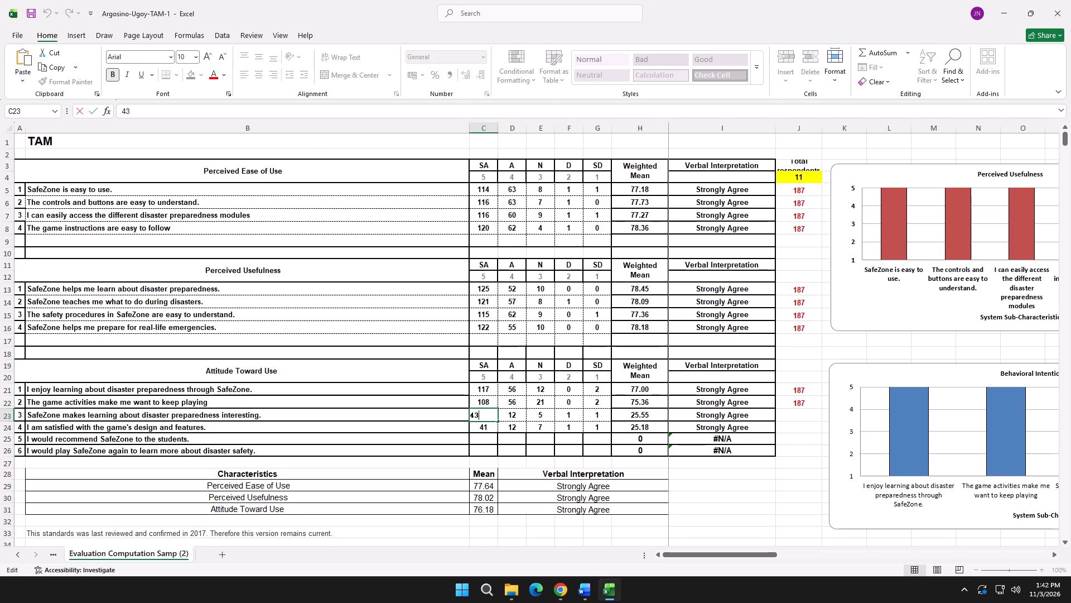
key(alt+Tab)
key(alt+Tab)
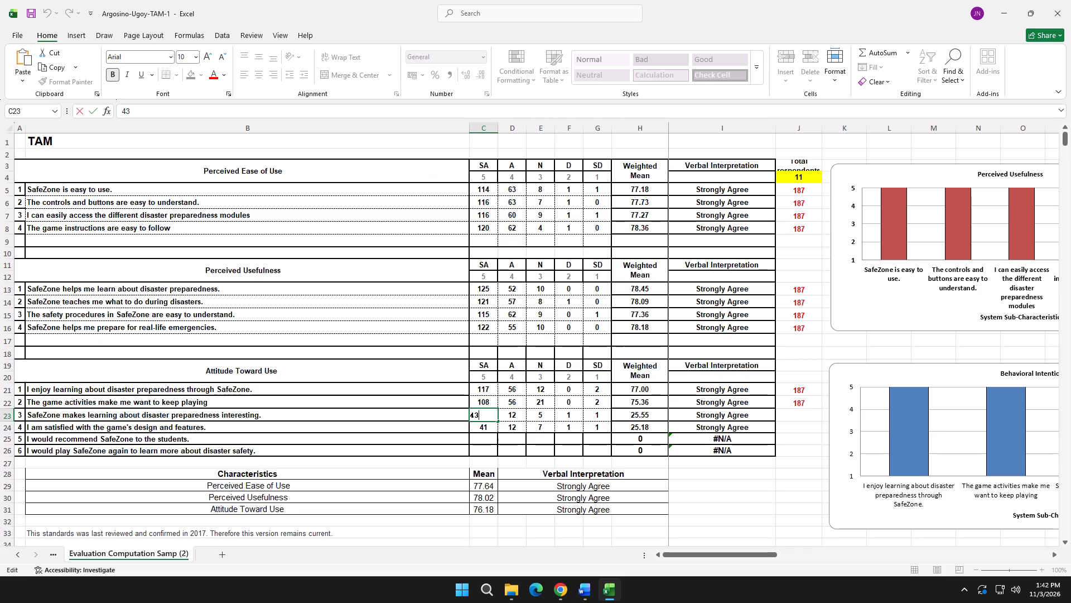
drag(489, 413, 465, 413)
key(1)
key(1)
key(6)
Look up the rating-4 count for "SafeZone makes learning about disaster preparedness interesting." in Google Forms and set Excel cell D23 to 61.
click(512, 417)
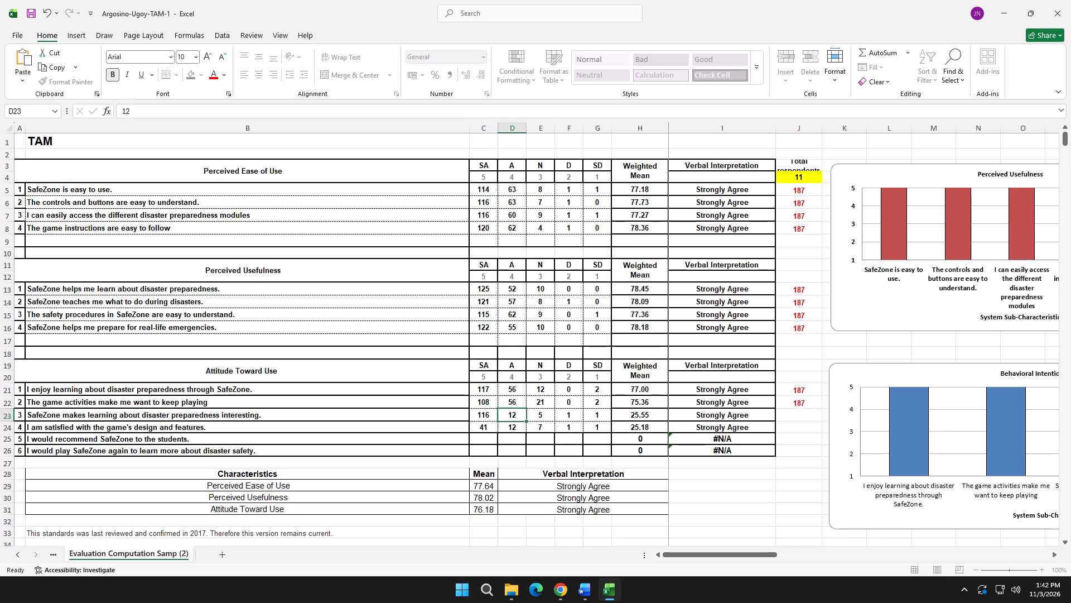
key(alt+Tab)
key(alt+Tab)
double_click(520, 415)
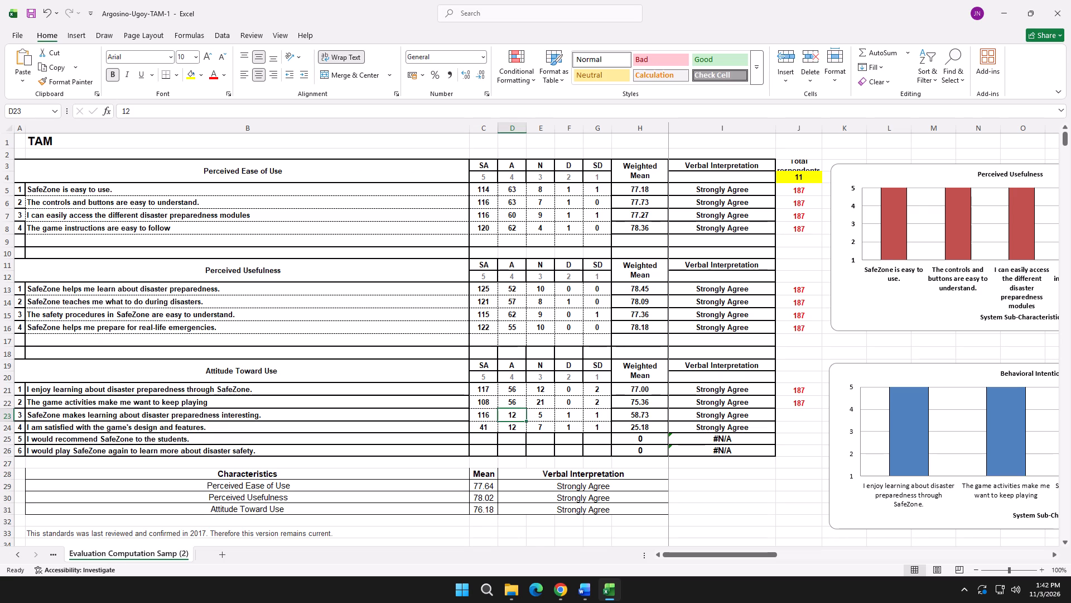
drag(515, 417, 480, 414)
key(6)
key(1)
Look up the rating-3 count for "SafeZone makes learning about disaster preparedness interesting." in Google Forms and set Excel cell E23 to 8.
click(544, 418)
key(alt+Tab)
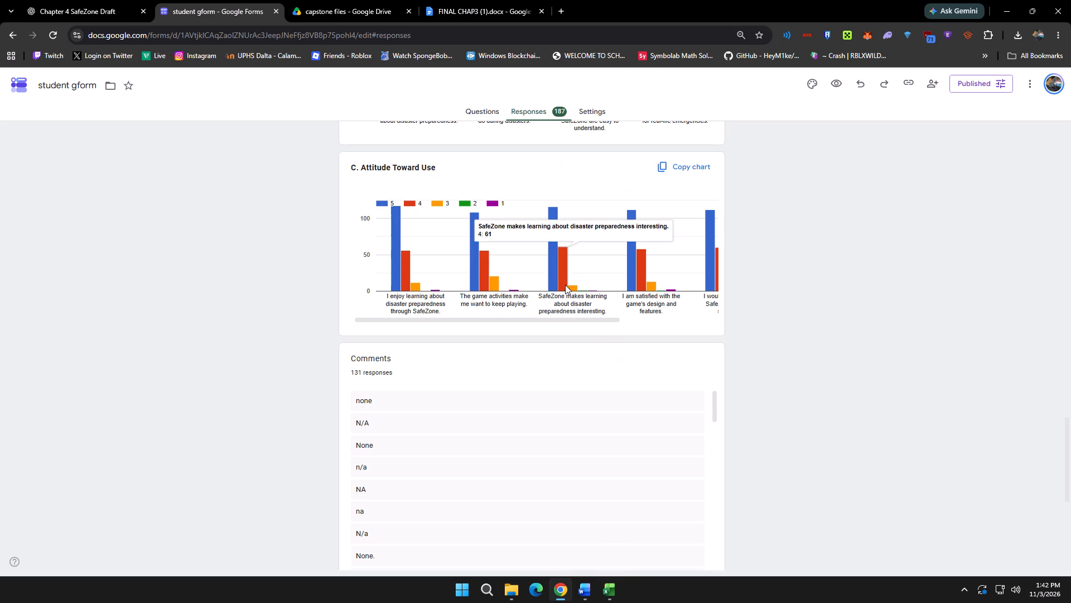
key(alt+Tab)
double_click(548, 415)
drag(546, 415, 545, 415)
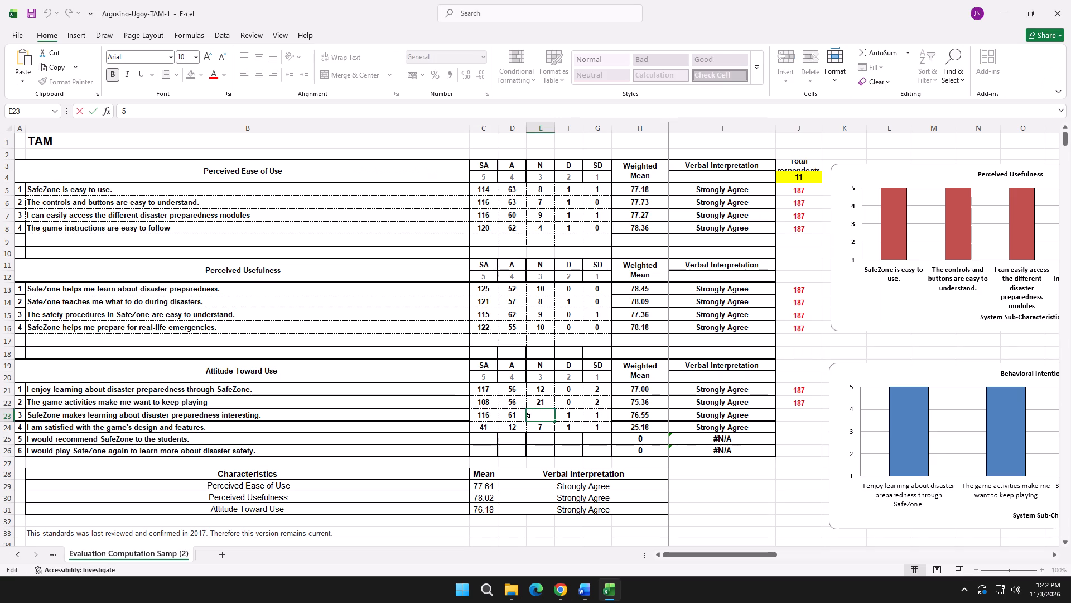
drag(545, 415, 527, 415)
key(8)
Check the remaining low-rating counts for "SafeZone makes learning about disaster preparedness interesting." in Google Forms against Excel cell F23.
click(573, 417)
key(alt+Tab)
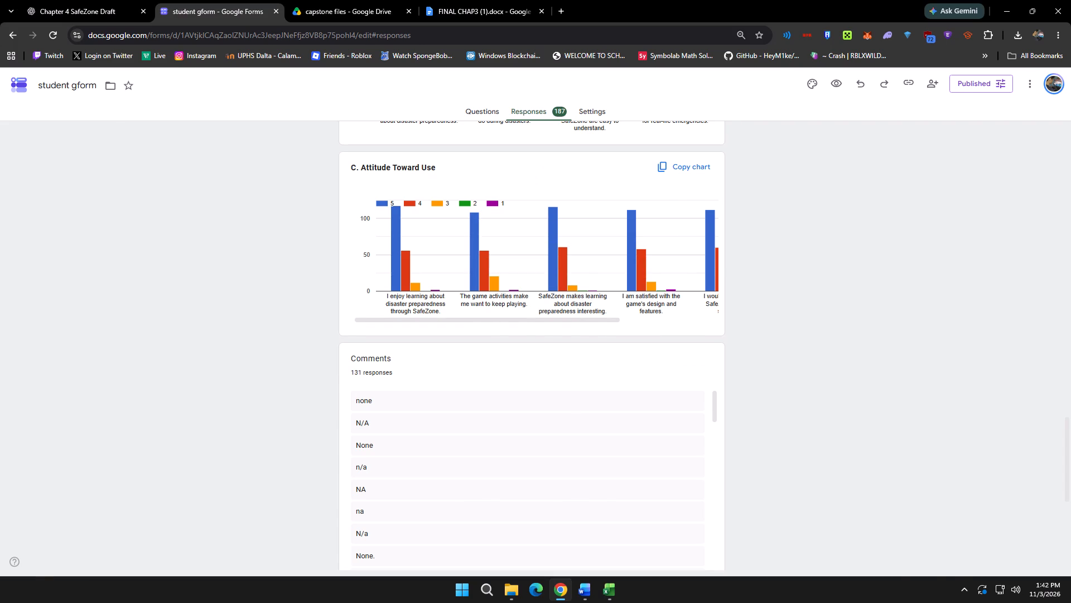
key(alt+Tab)
double_click(577, 417)
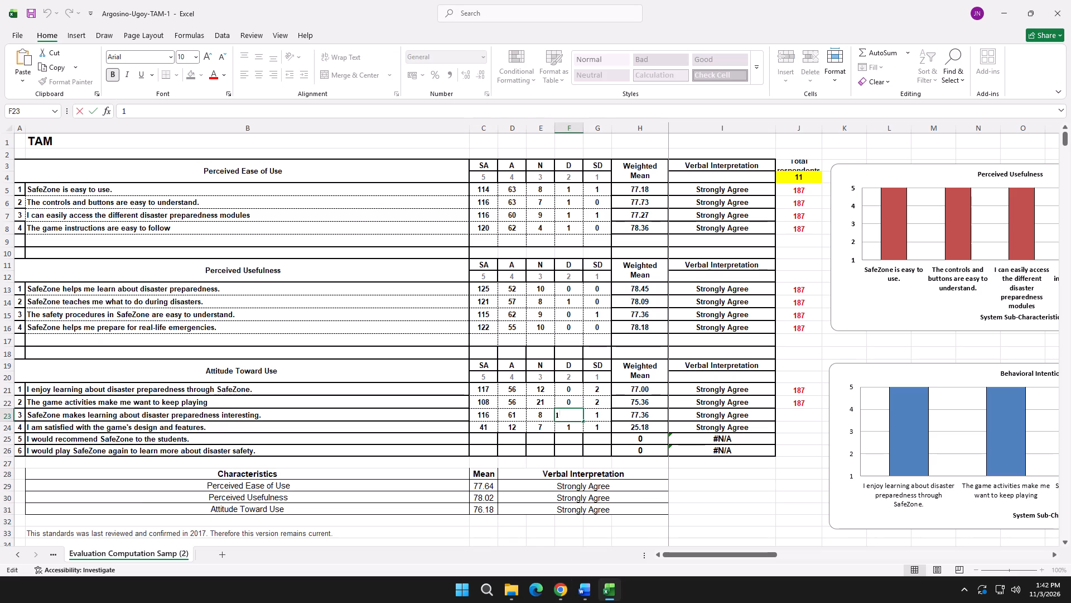
Copy the total formula from cell J22 into J23 and adapt it to =SUM(C23:G23).
click(803, 404)
drag(195, 117, 89, 111)
key(ctrl+c)
click(787, 417)
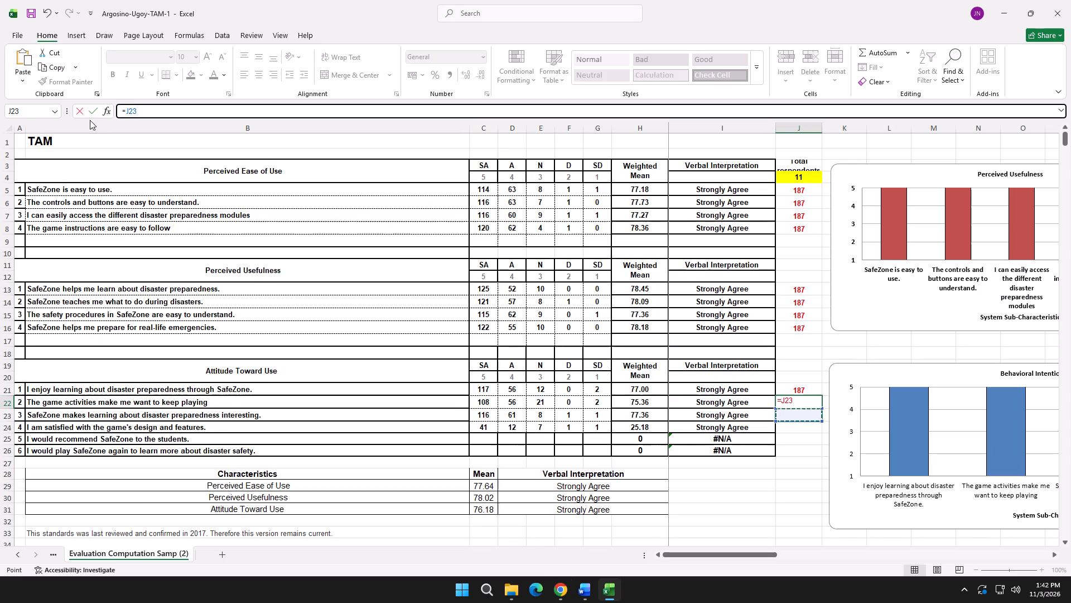
key(ctrl+z)
click(201, 109)
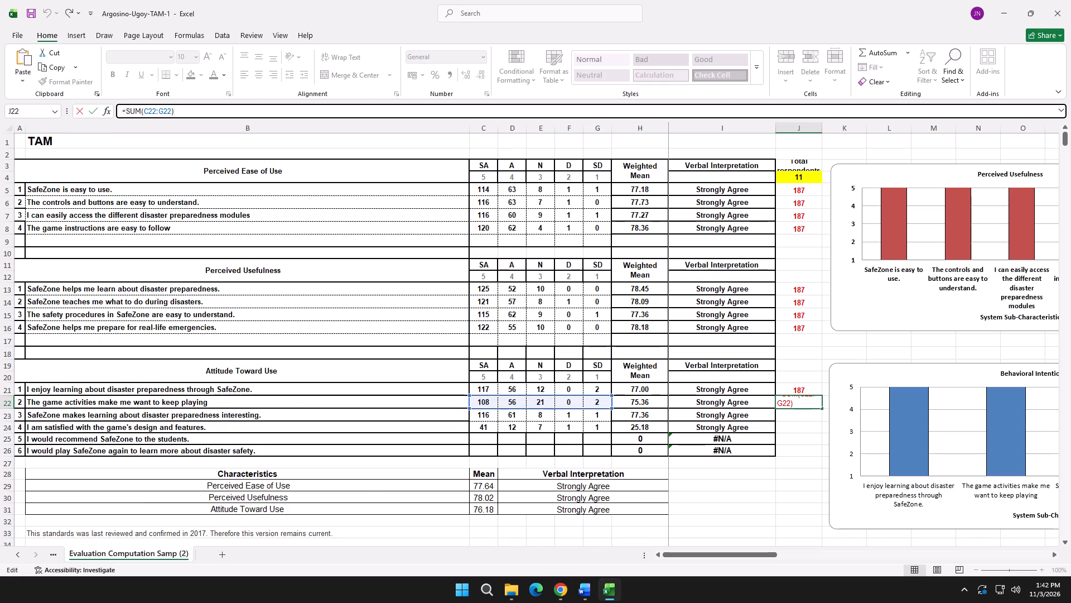
click(73, 111)
click(799, 419)
click(173, 109)
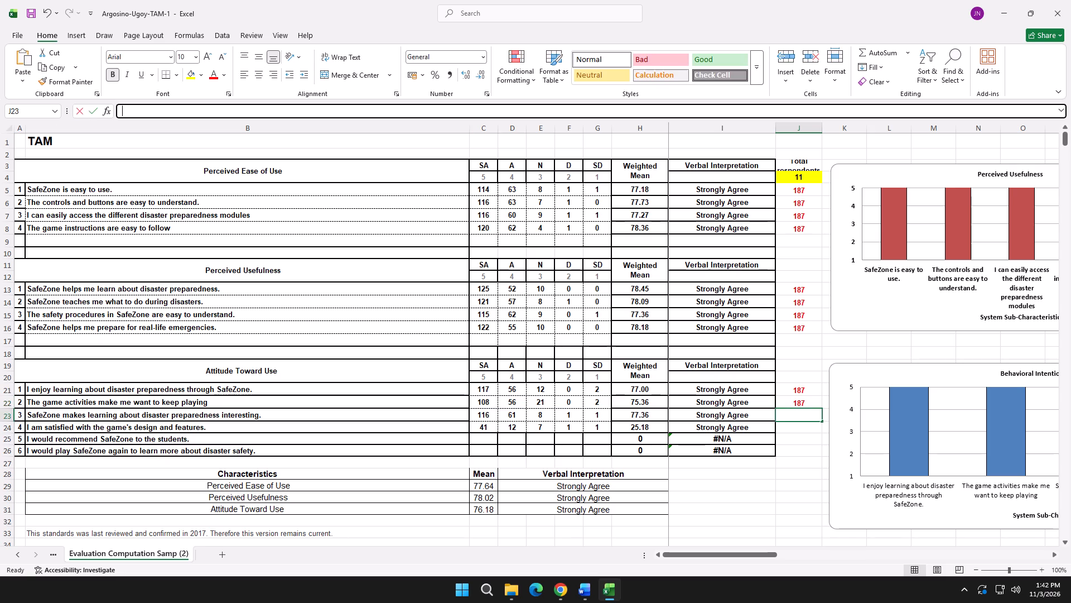
key(ctrl+v)
click(152, 112)
key(3)
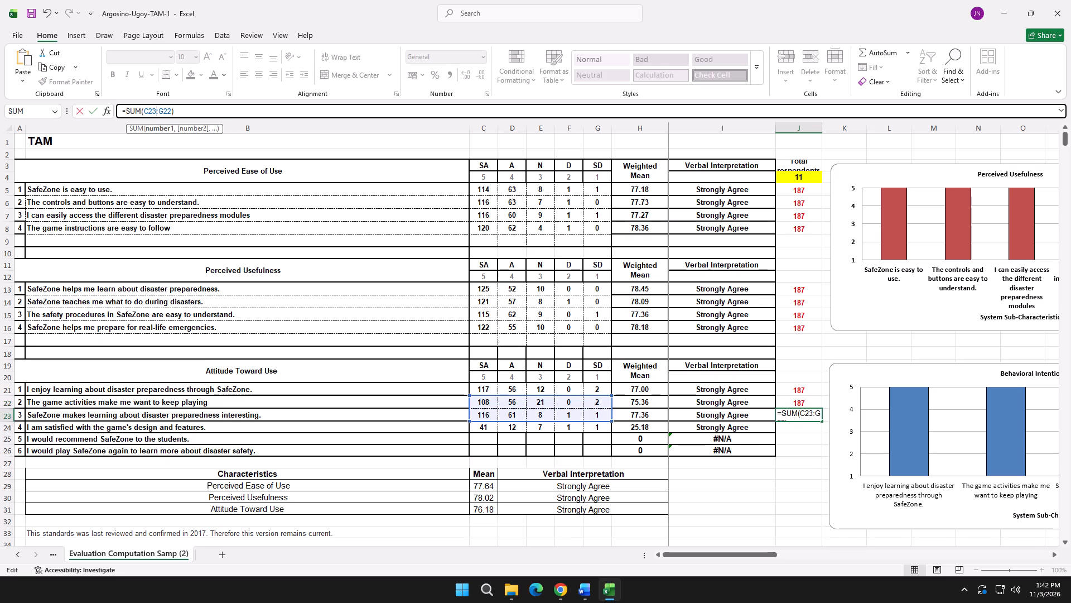
click(167, 111)
key(3)
click(90, 110)
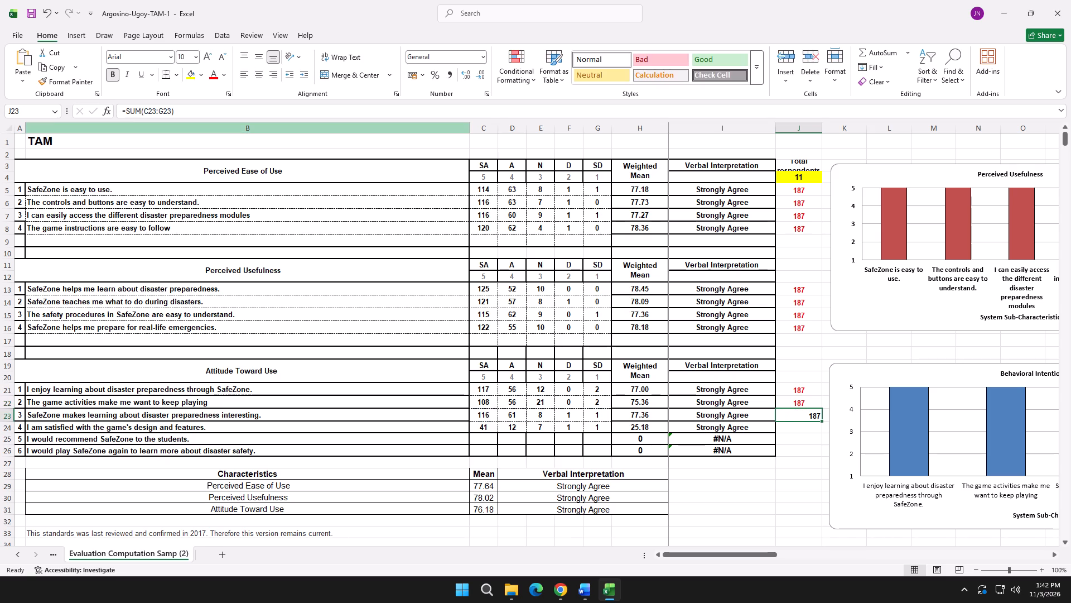
Centre the total in cell J23 horizontally and colour its text red.
click(763, 430)
click(801, 420)
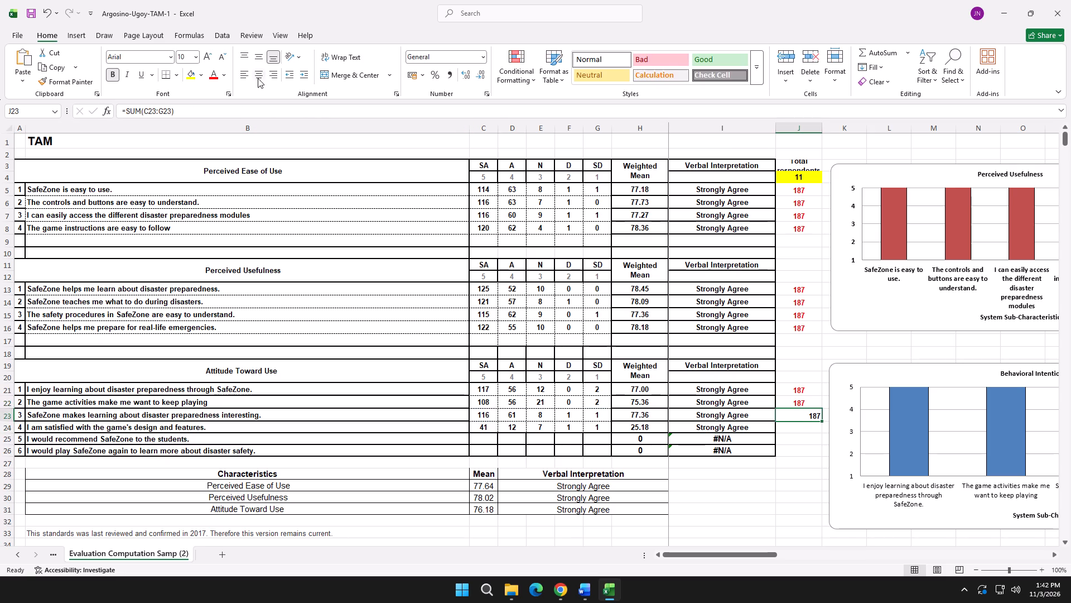
click(257, 58)
click(269, 59)
click(254, 77)
click(210, 73)
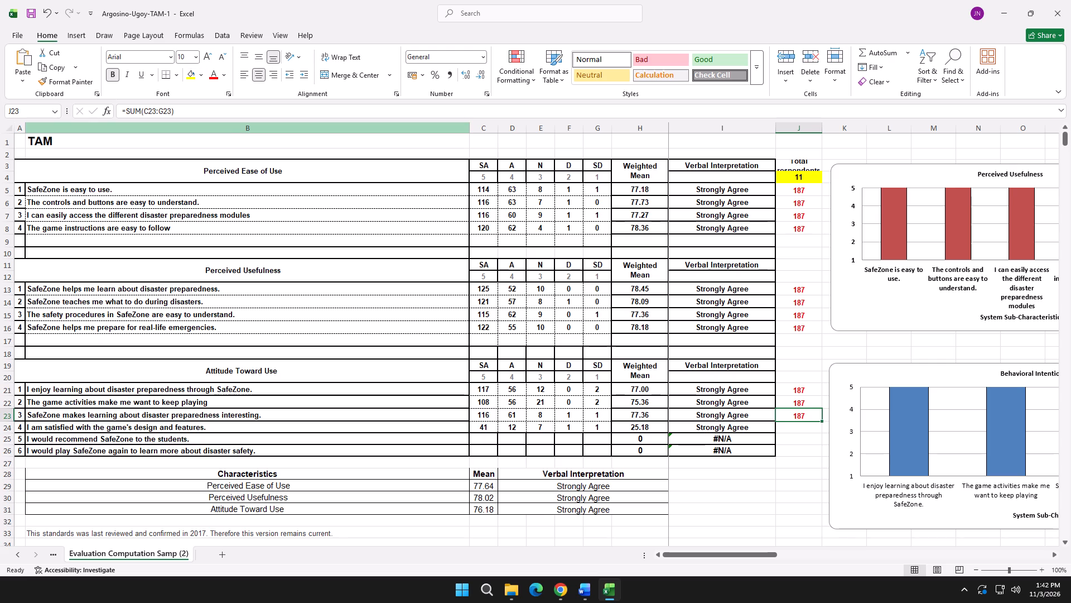
click(492, 430)
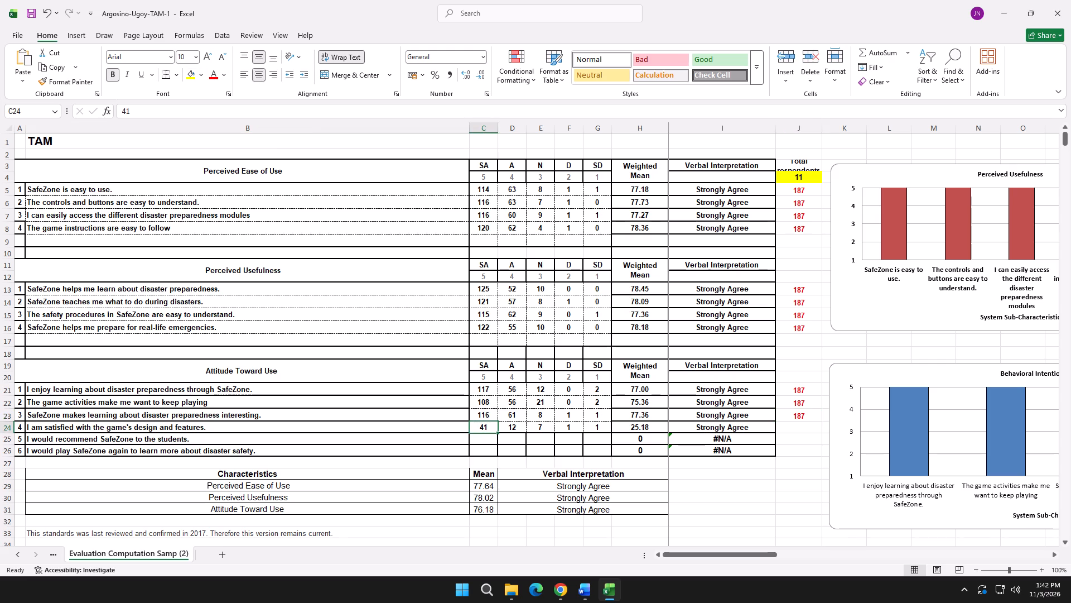
Copy the total formula from cell J23 into J24 and adapt it to =SUM(C24:G24).
click(813, 420)
drag(207, 113, 80, 112)
key(ctrl+c)
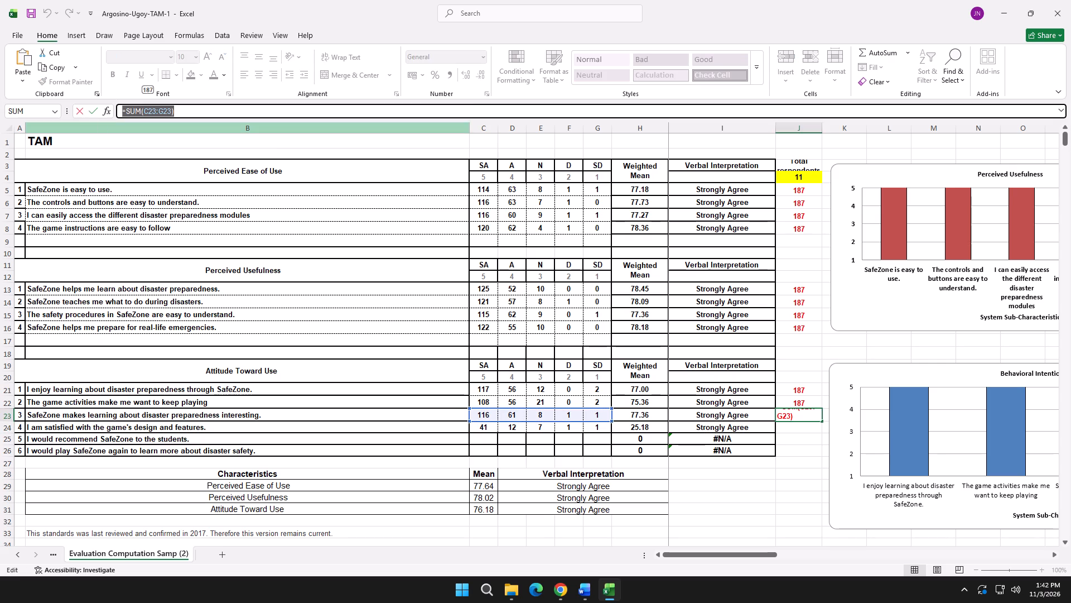
click(79, 111)
click(793, 428)
click(181, 111)
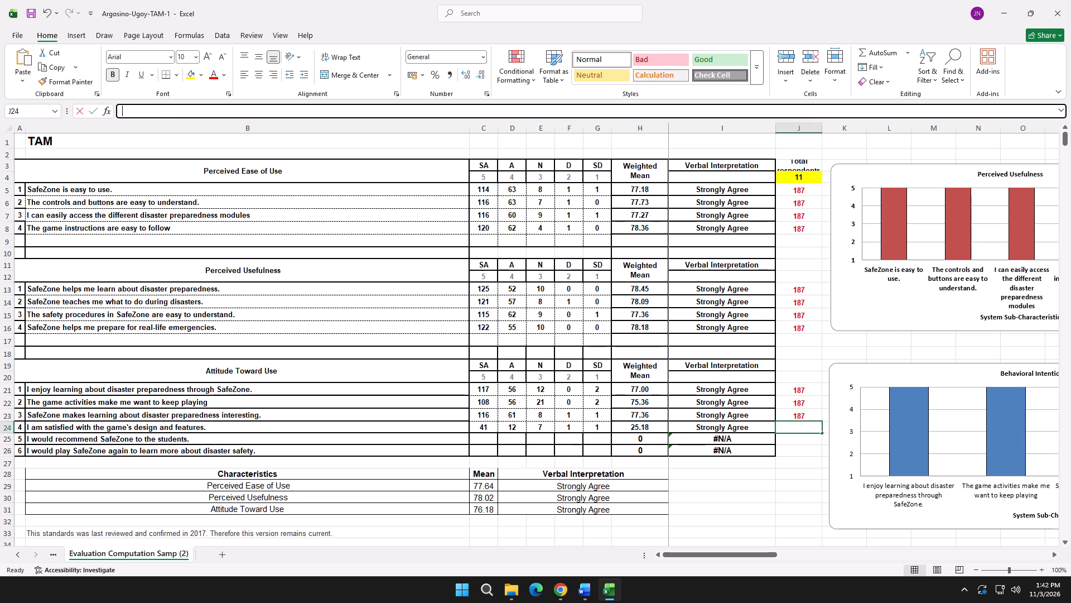
key(ctrl+v)
drag(150, 113, 155, 113)
click(151, 113)
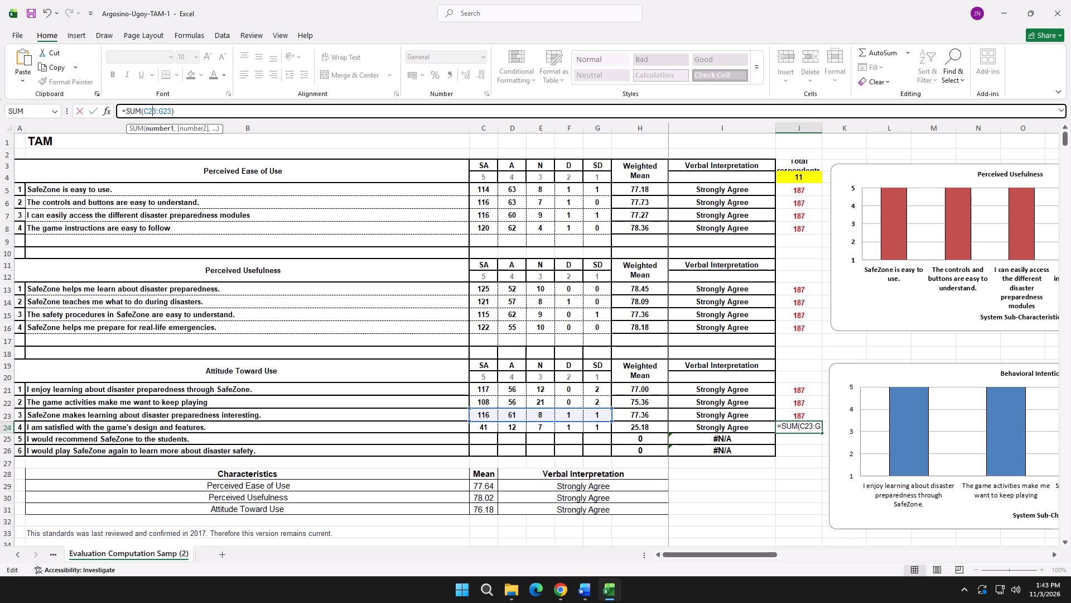
click(152, 112)
key(4)
click(167, 112)
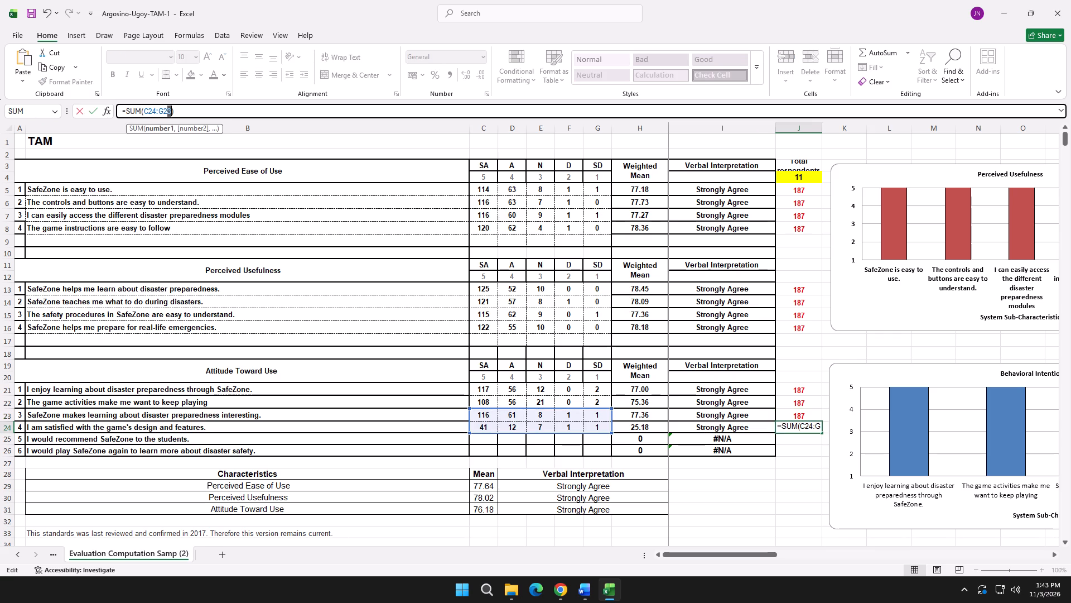
key(4)
click(97, 109)
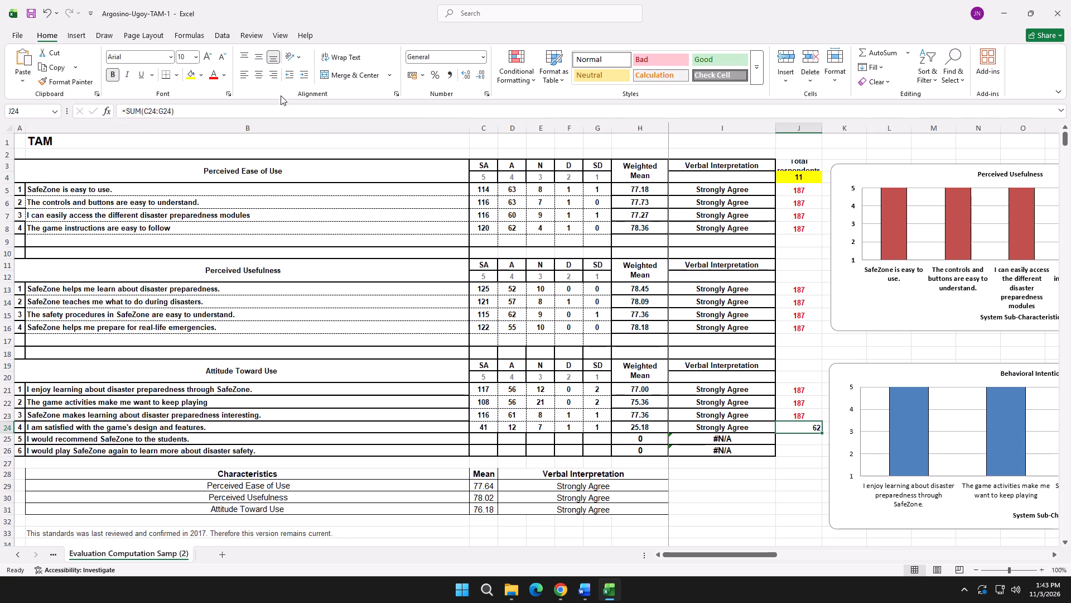
Centre the total in cell J24 horizontally and colour its text red.
click(258, 75)
click(218, 78)
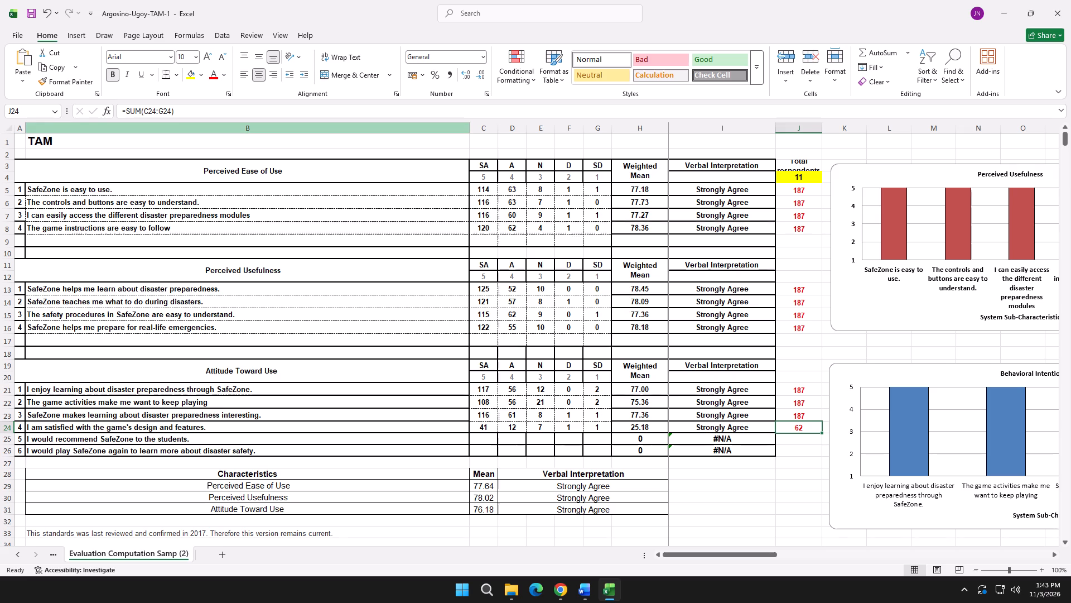
Look up the rating-5 count for "I am satisfied with the game's design and features." in Google Forms and set Excel cell C24 to 112.
click(491, 428)
key(alt+Tab)
key(alt+Tab)
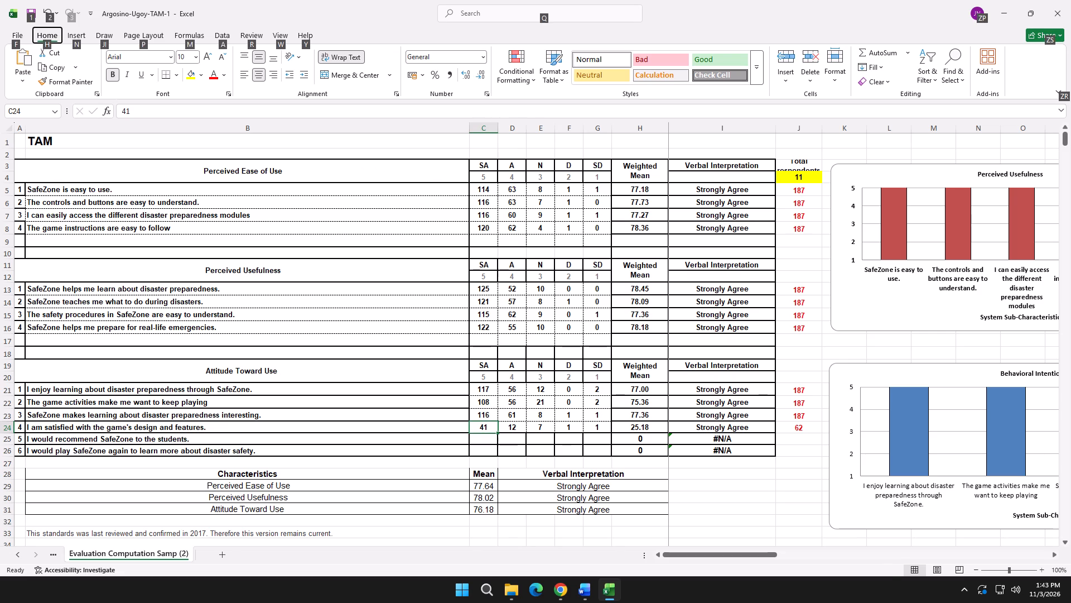
click(333, 127)
click(506, 138)
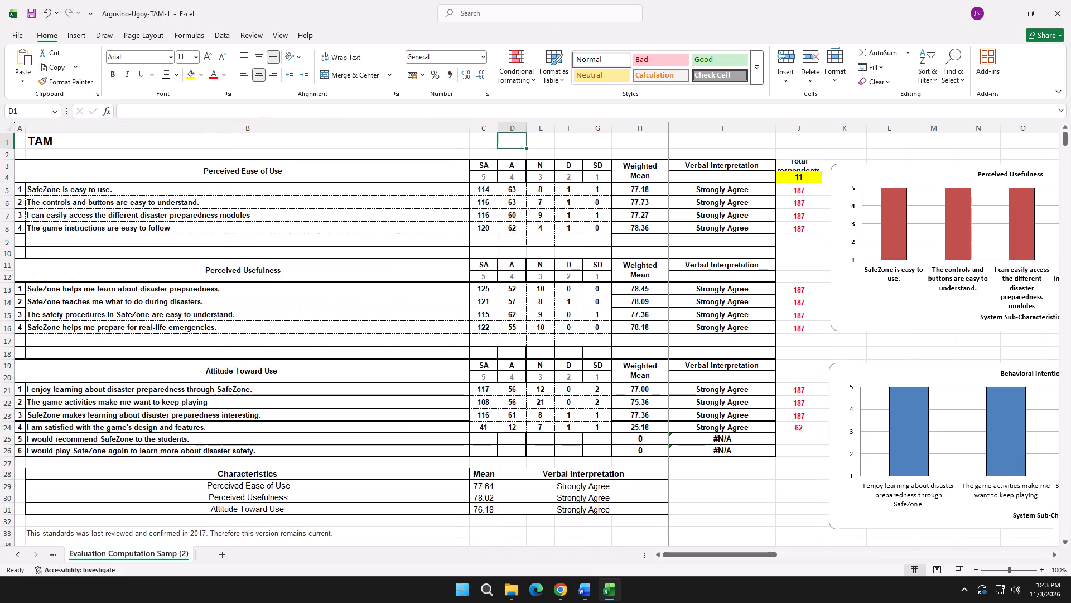
click(484, 428)
click(348, 15)
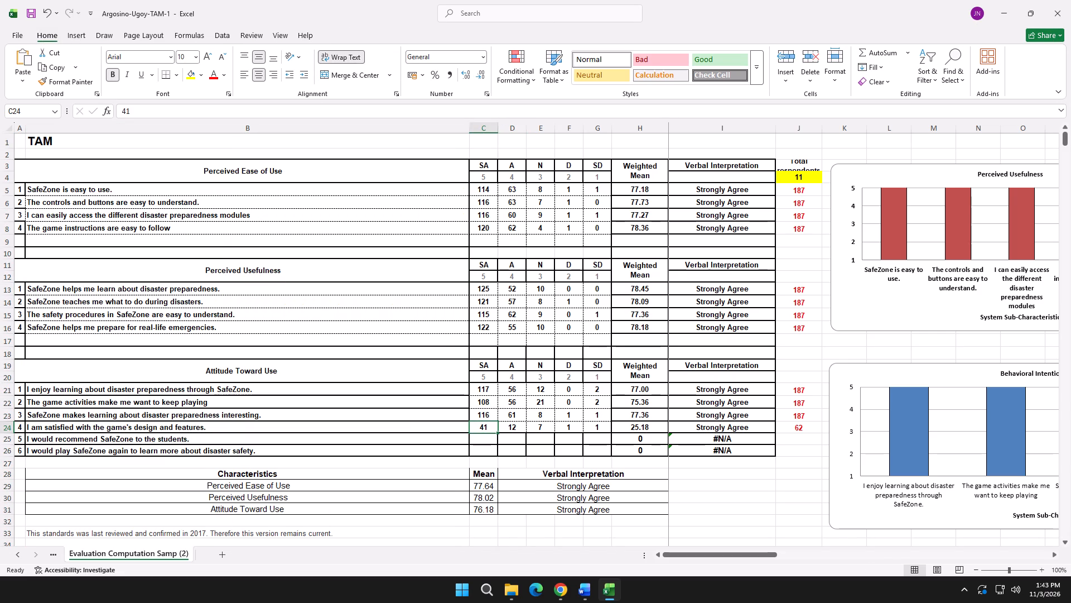
key(alt+Tab)
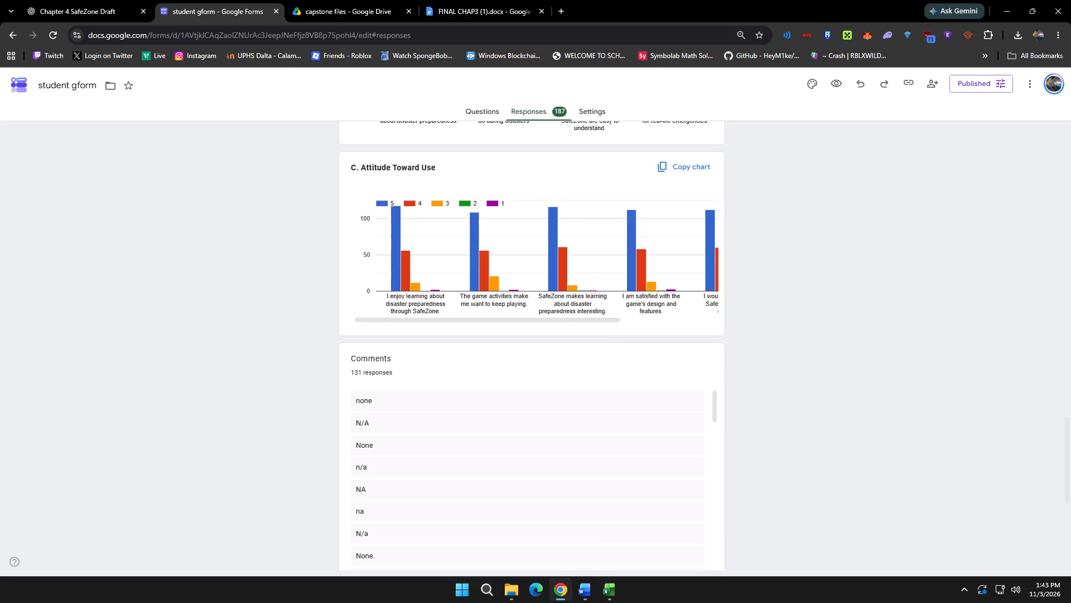
drag(542, 320, 642, 331)
drag(543, 318, 591, 326)
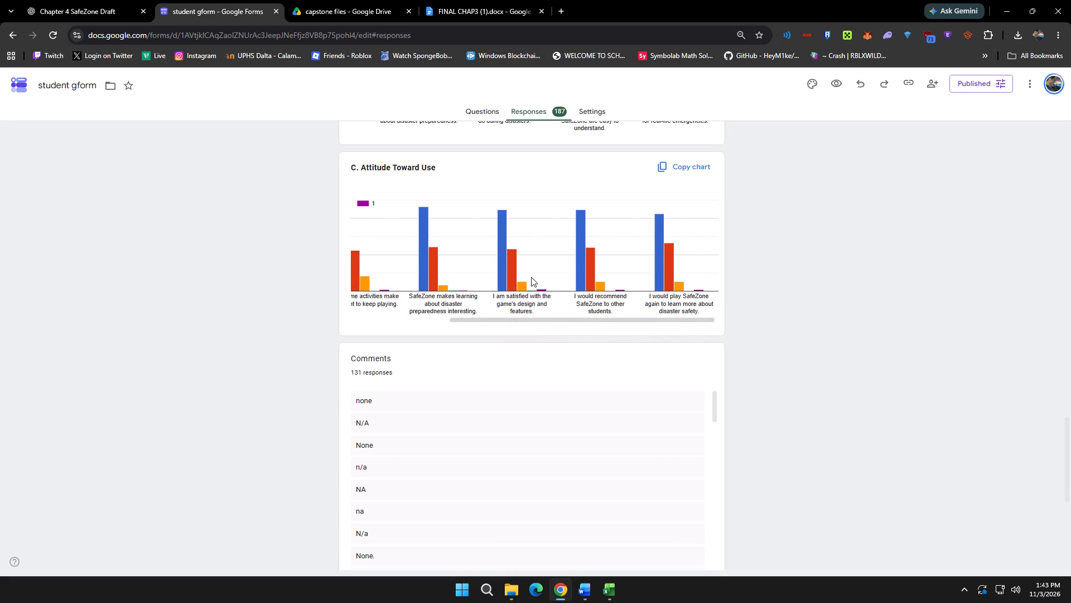
key(alt+Tab)
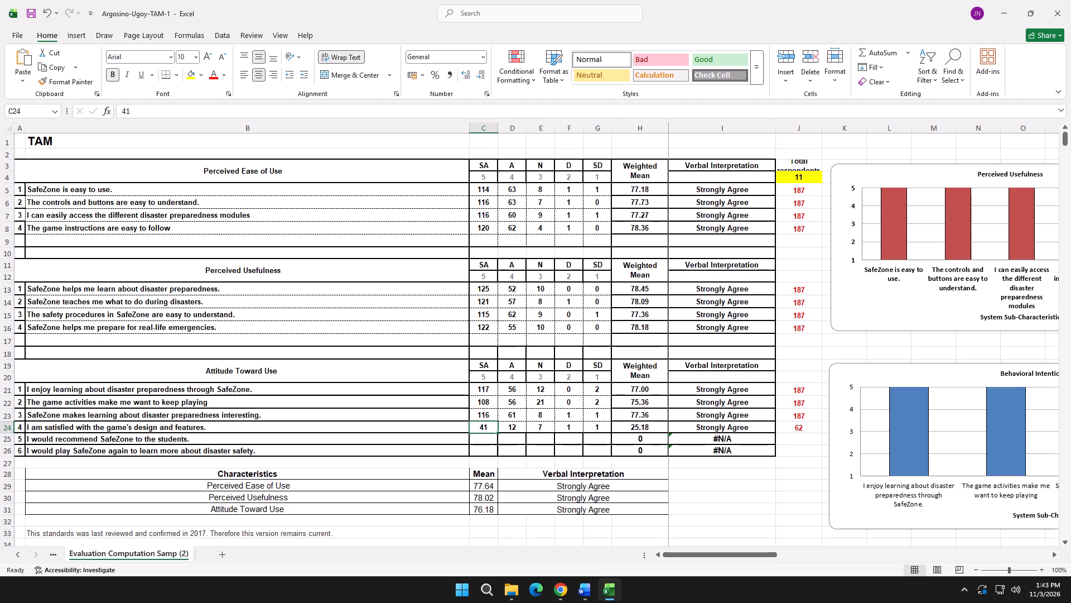
double_click(488, 428)
drag(489, 429, 473, 428)
key(1)
key(1)
key(2)
Look up the rating-4 count for "I am satisfied with the game's design and features." in Google Forms and set Excel cell D24 to 58.
click(517, 427)
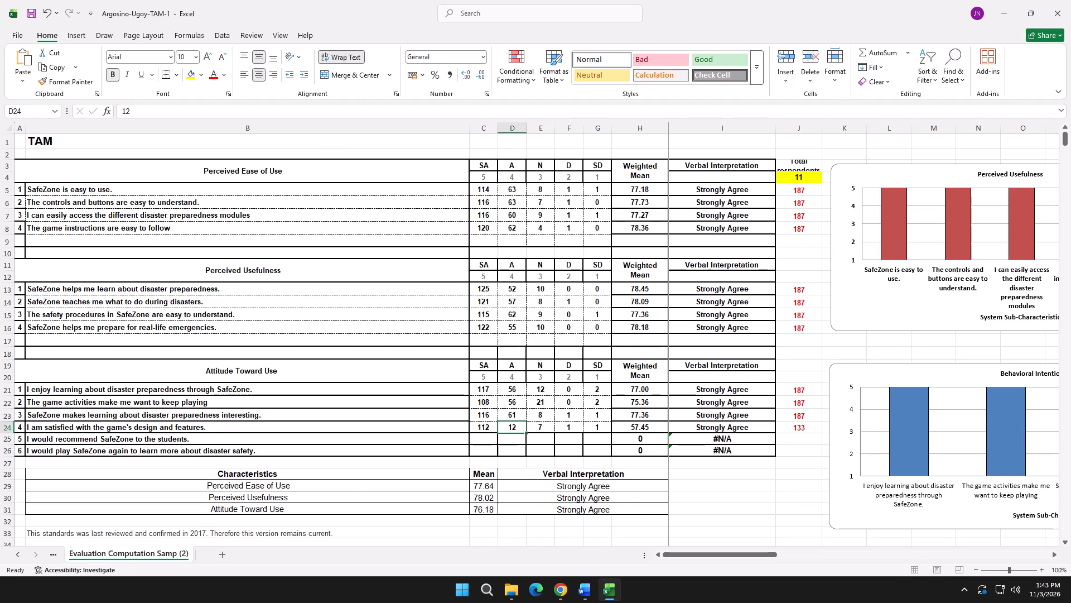
key(alt+Tab)
key(alt+Tab)
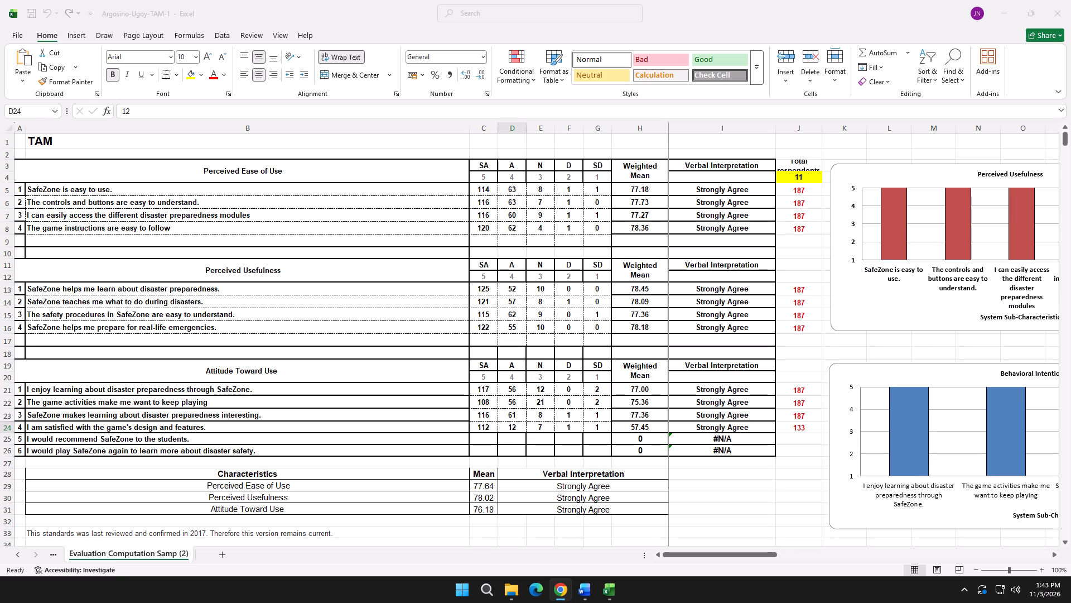
double_click(517, 432)
double_click(520, 427)
drag(515, 427, 486, 425)
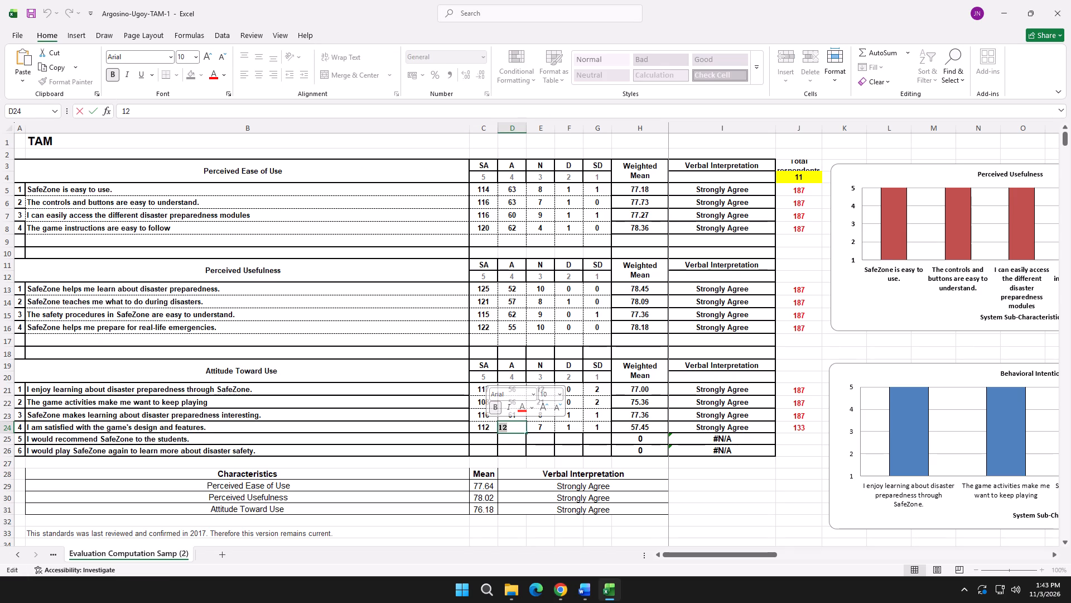
key(5)
key(8)
click(544, 425)
Look up the same statement's rating-3 count in the Google Forms chart and set Excel cell E24 to 13.
key(alt+Tab)
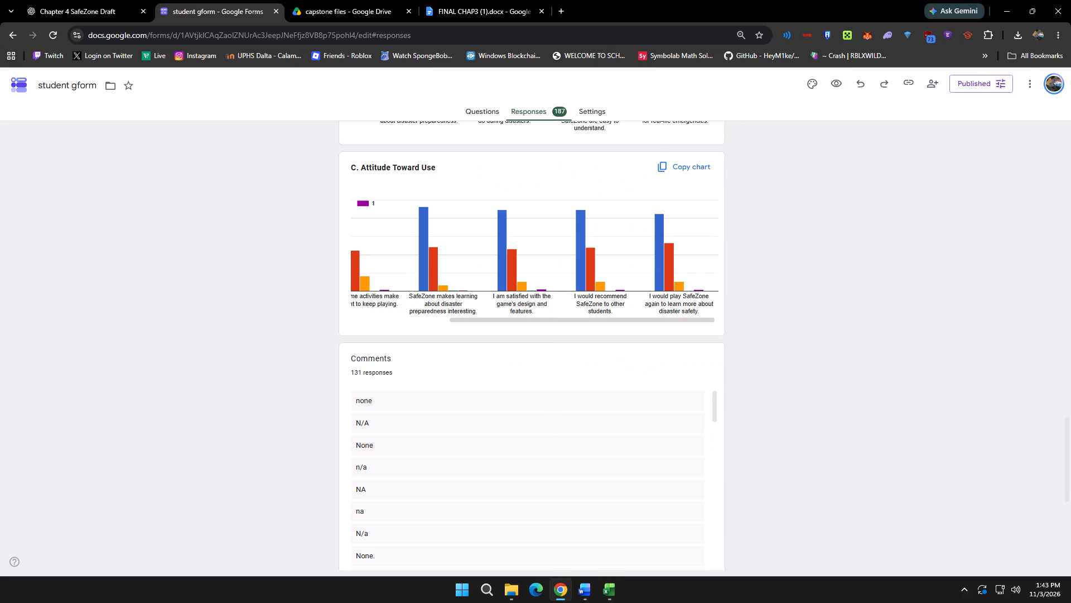
key(alt+Tab)
double_click(546, 428)
drag(546, 428, 524, 427)
key(1)
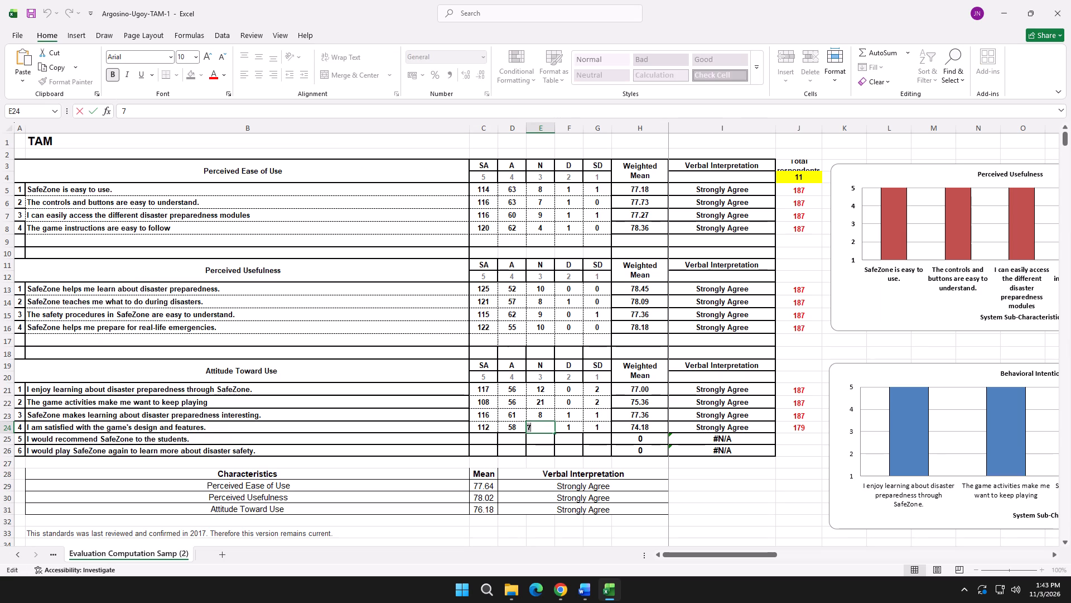
key(3)
key(alt+Tab)
key(alt+Tab)
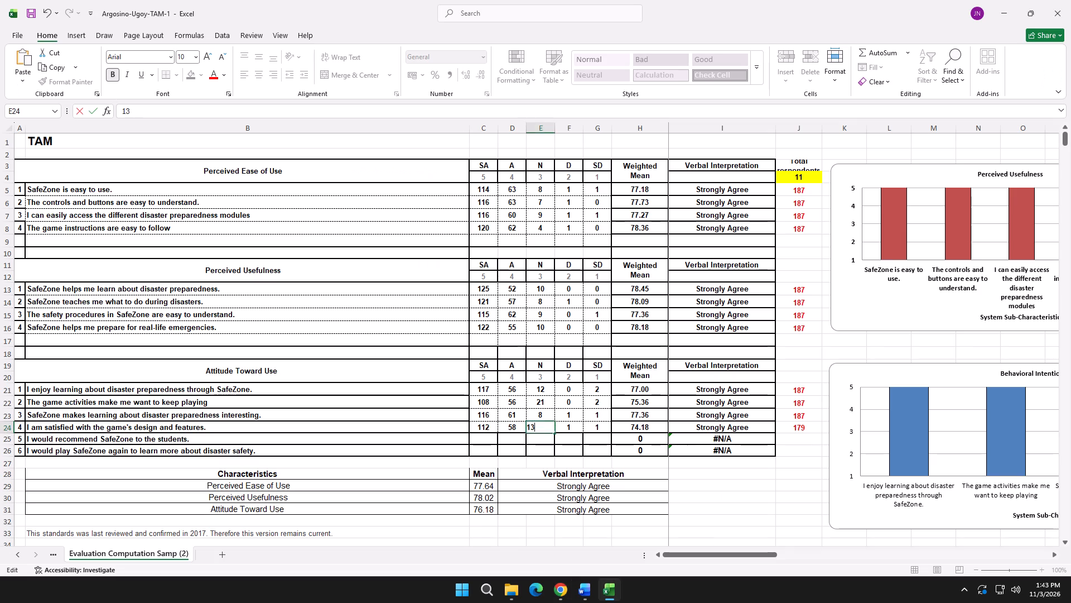
click(577, 426)
Look up the same statement's rating-1 count in the Google Forms chart and set Excel cell G24 to 3.
key(alt+Tab)
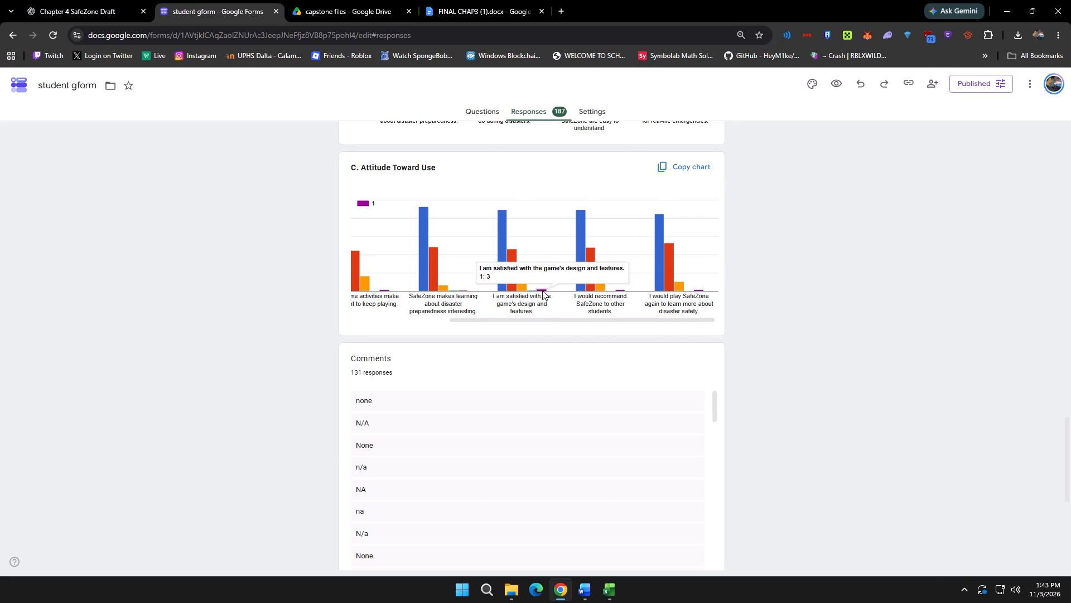
key(alt+Tab)
double_click(602, 427)
drag(602, 427, 584, 427)
key(3)
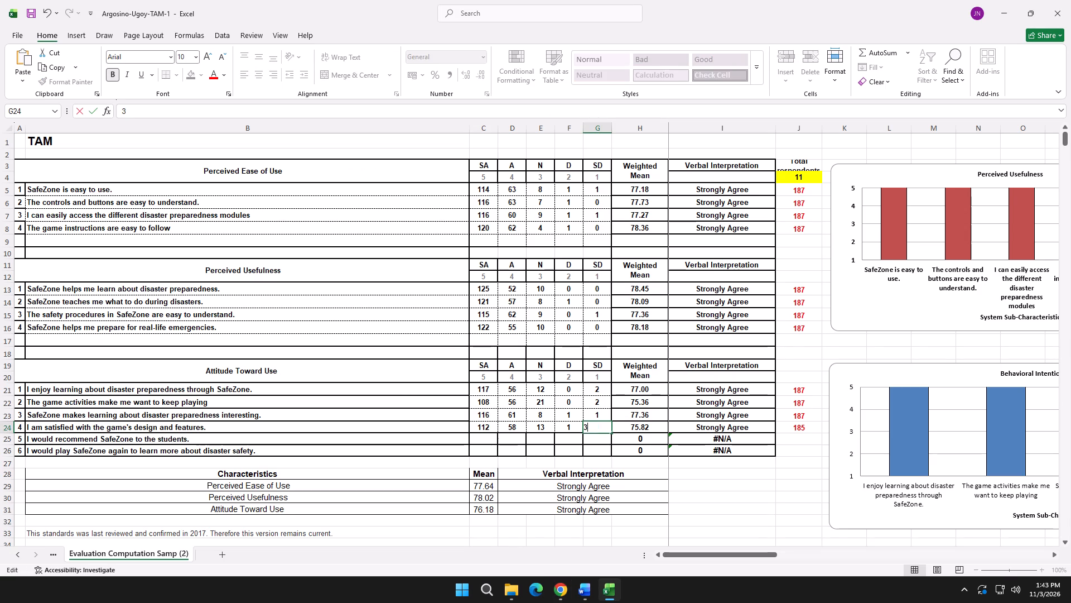
click(486, 441)
Look up the rating-5 count for "I would recommend SafeZone to other students." in Google Forms and enter 112 in Excel cell C25.
key(alt+Tab)
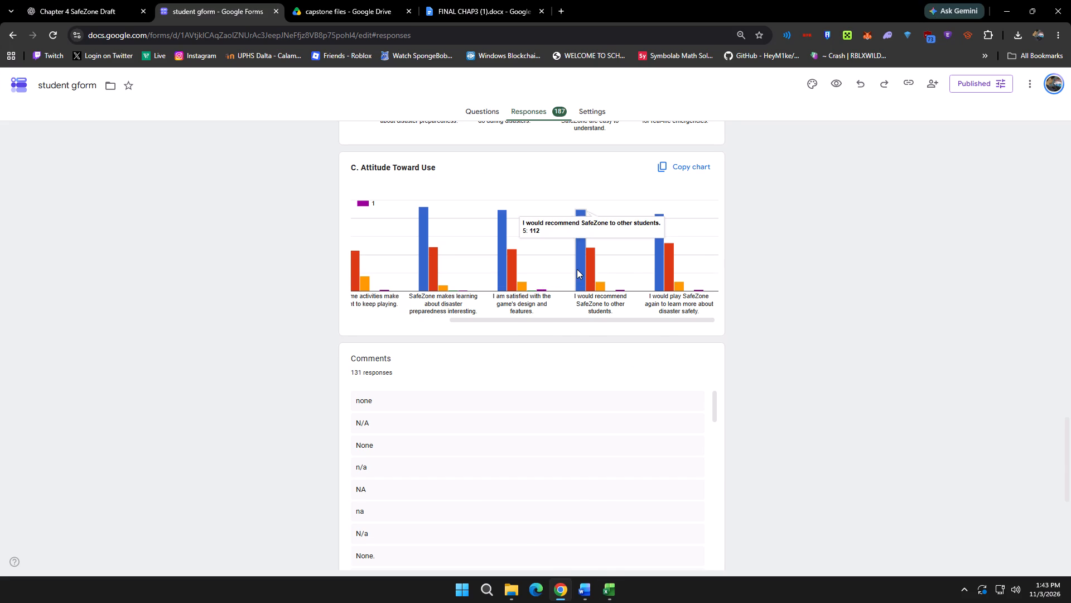
key(alt+Tab)
double_click(488, 439)
text(11)
key(2)
click(518, 440)
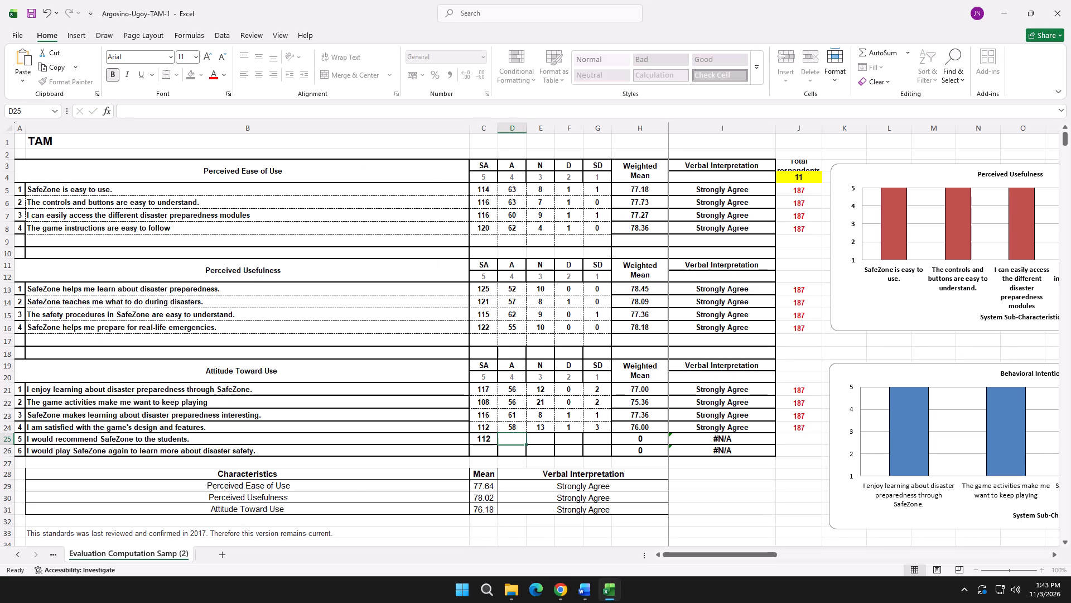
Look up the recommendation statement's rating-4 count in Google Forms and enter 60 in Excel cell D25.
key(alt+Tab)
key(alt+Tab)
double_click(518, 441)
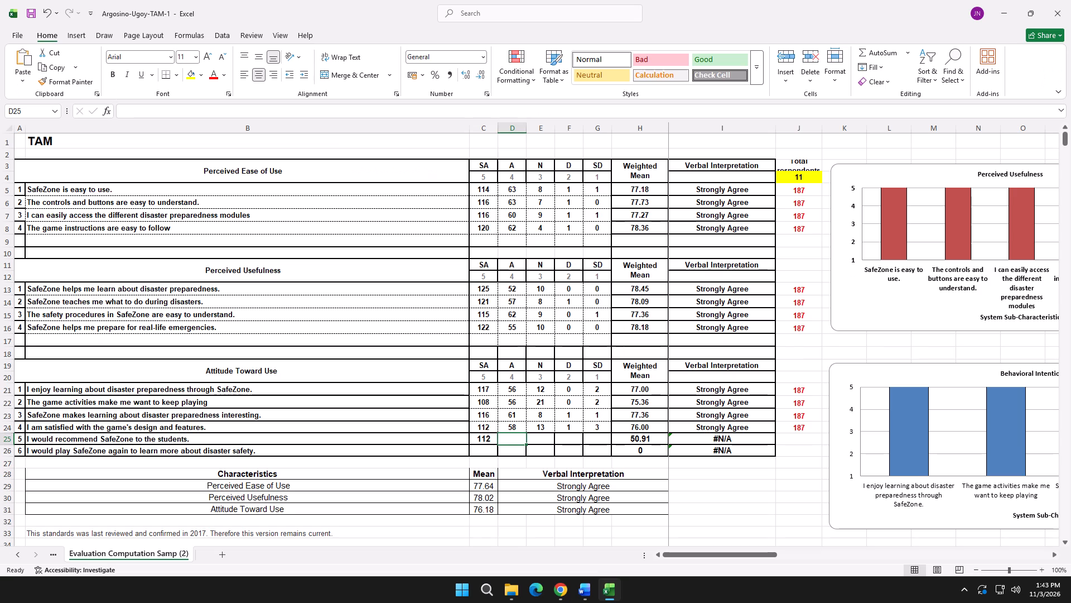
key(6)
key(0)
click(547, 439)
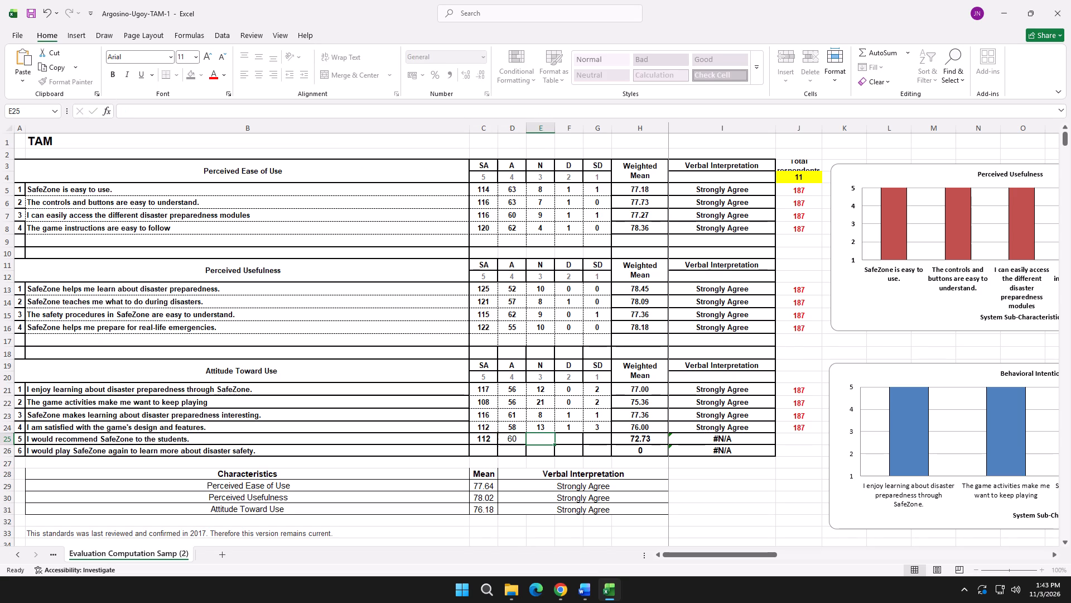
Look up the recommendation statement's rating-3 count in Google Forms and enter 13 in Excel cell E25.
key(alt+Tab)
key(alt+Tab)
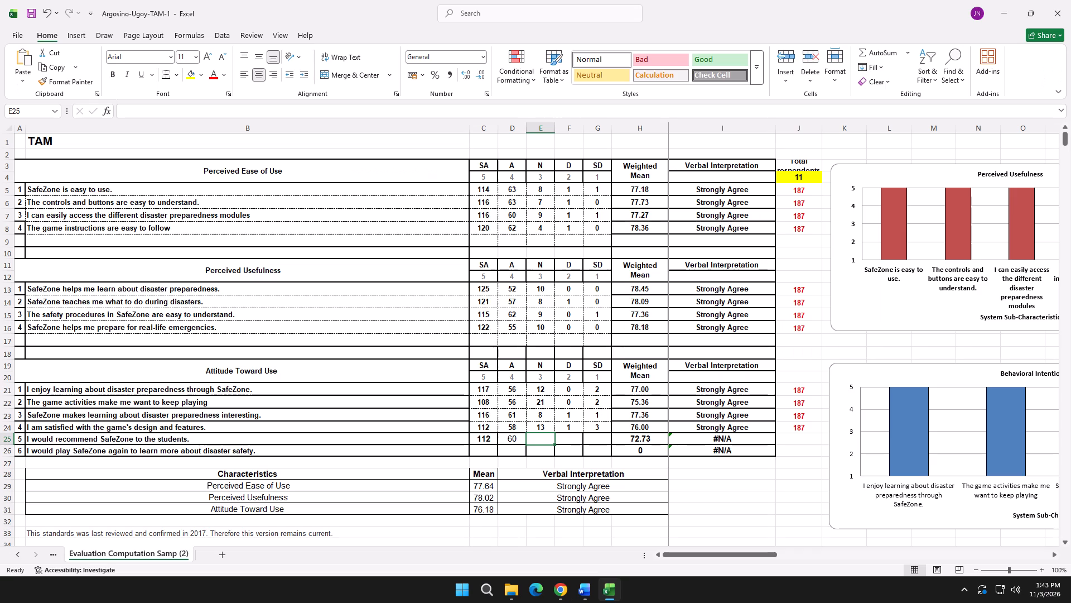
double_click(541, 439)
key(1)
key(3)
click(570, 441)
Check the recommendation statement's lowest ratings in Google Forms and enter 2 in Excel cell G25 and 0 in F25.
key(alt+Tab)
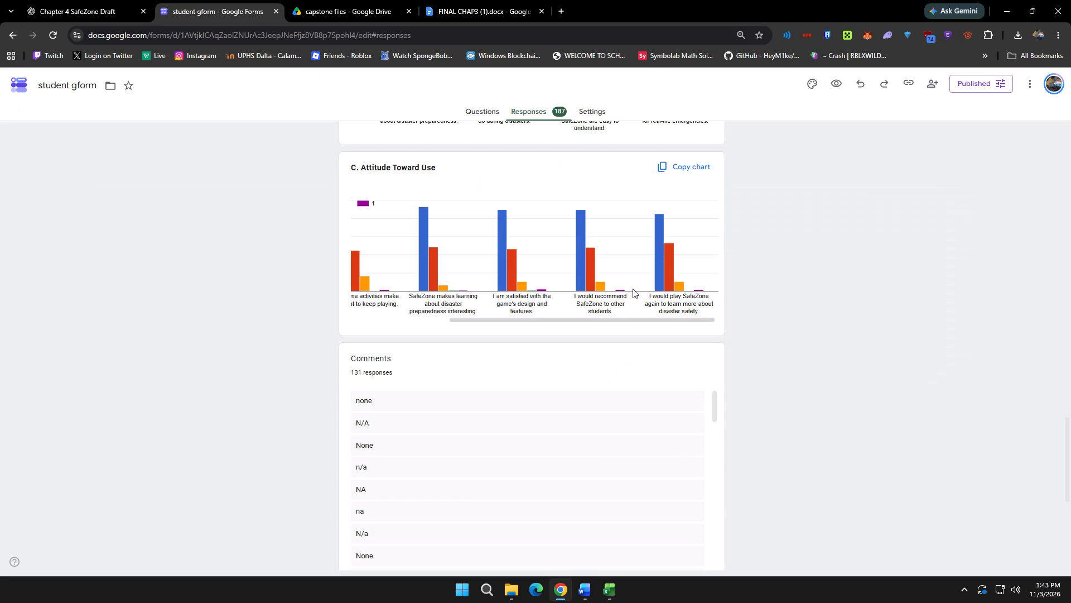
key(alt+Tab)
double_click(597, 438)
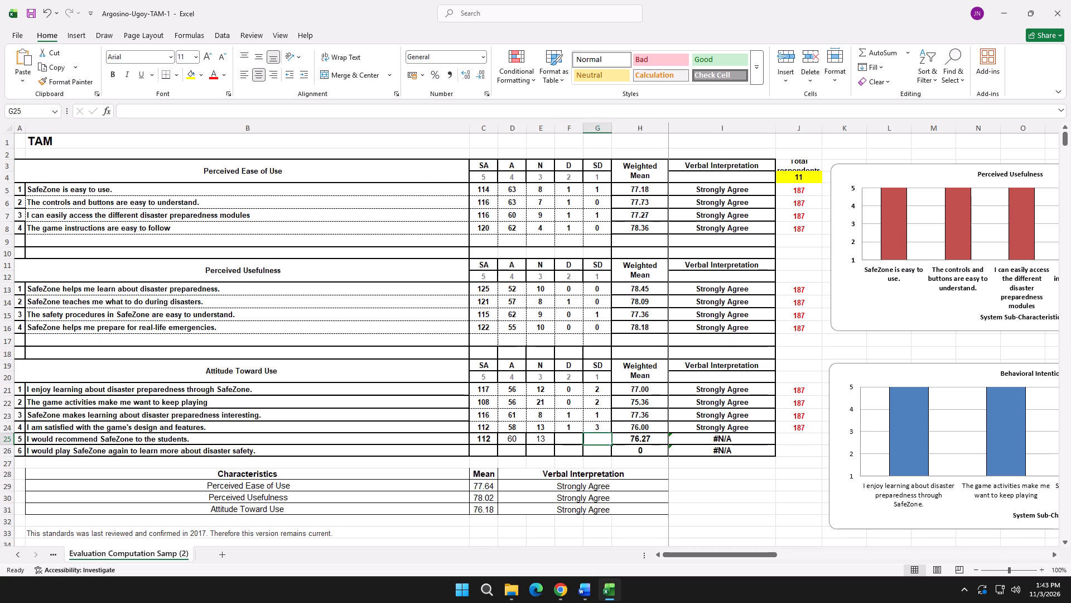
key(2)
click(569, 439)
double_click(569, 439)
key(0)
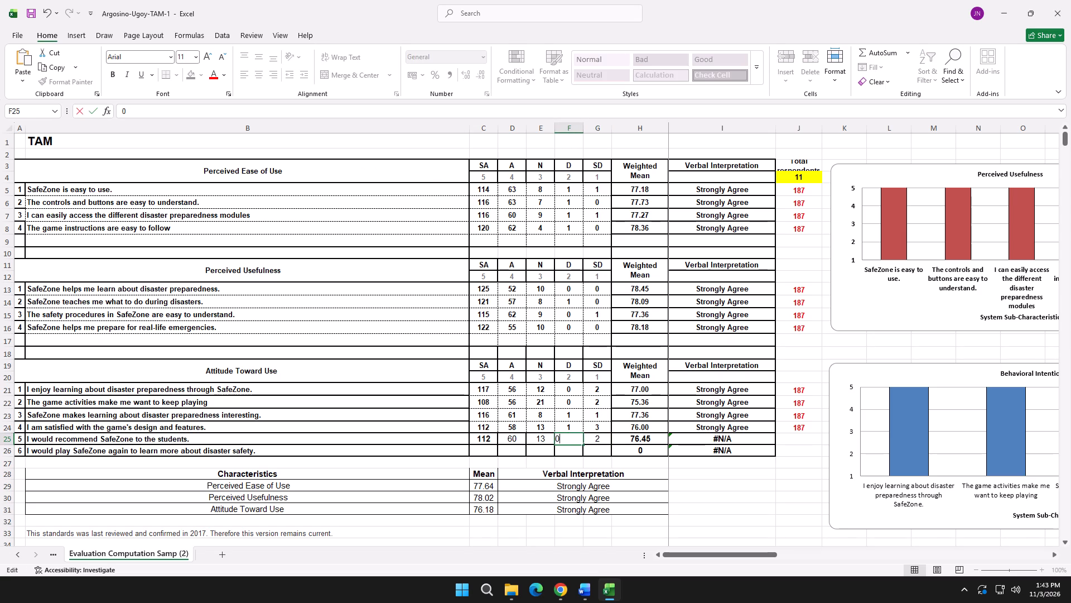
click(489, 454)
Centre the total in cell J25 horizontally and colour its text red.
click(801, 439)
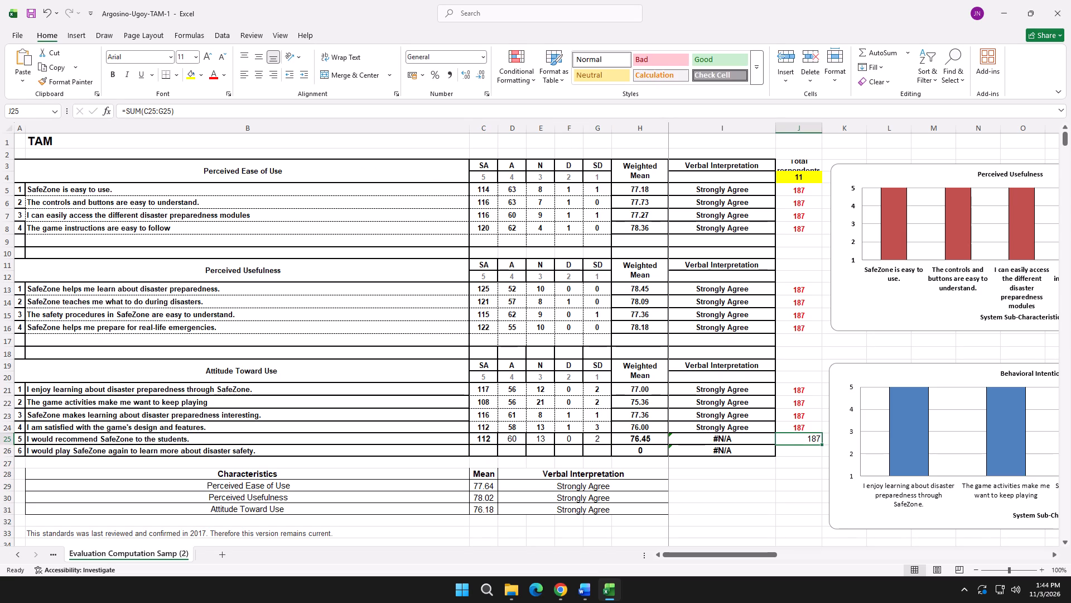
click(259, 74)
click(218, 76)
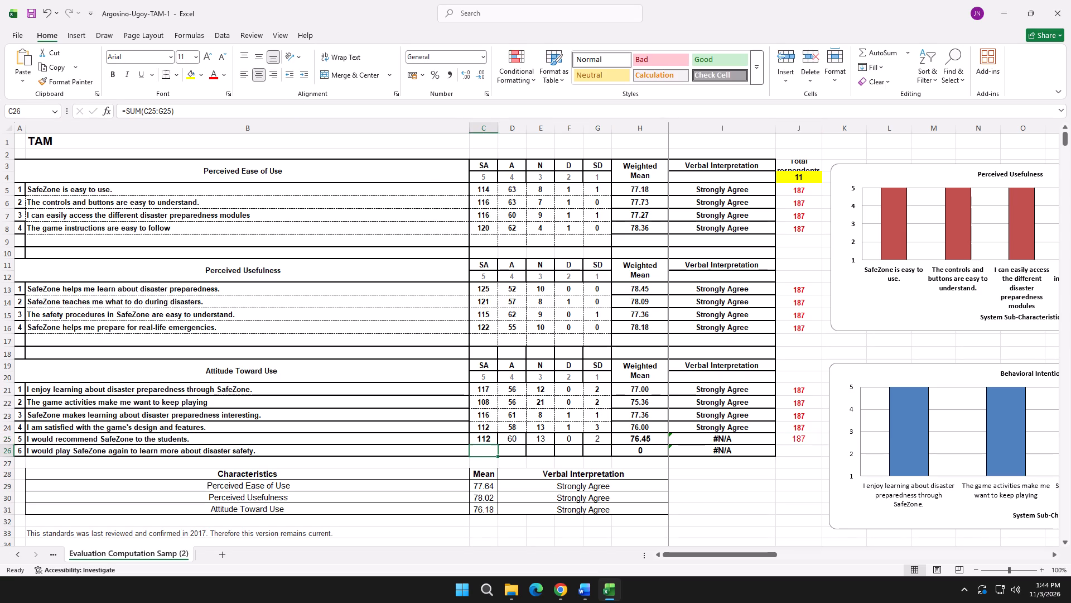
Look up the rating-5 count for "I would play SafeZone again to learn more about disaster safety." in Google Forms and enter 106 in Excel cell C26.
click(480, 447)
key(alt+Tab)
key(alt+Tab)
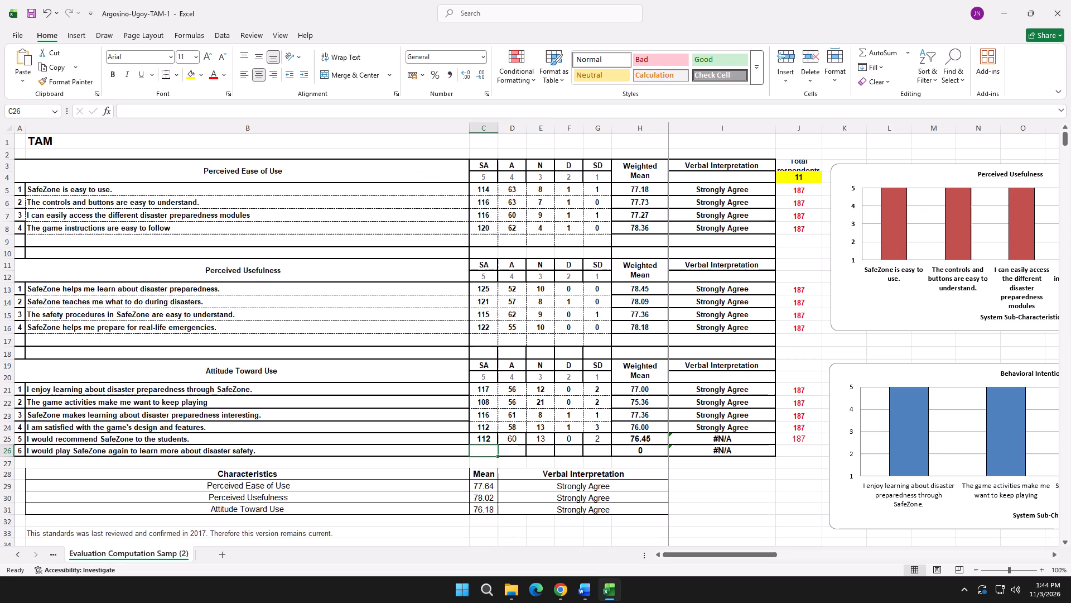
double_click(492, 448)
text(106)
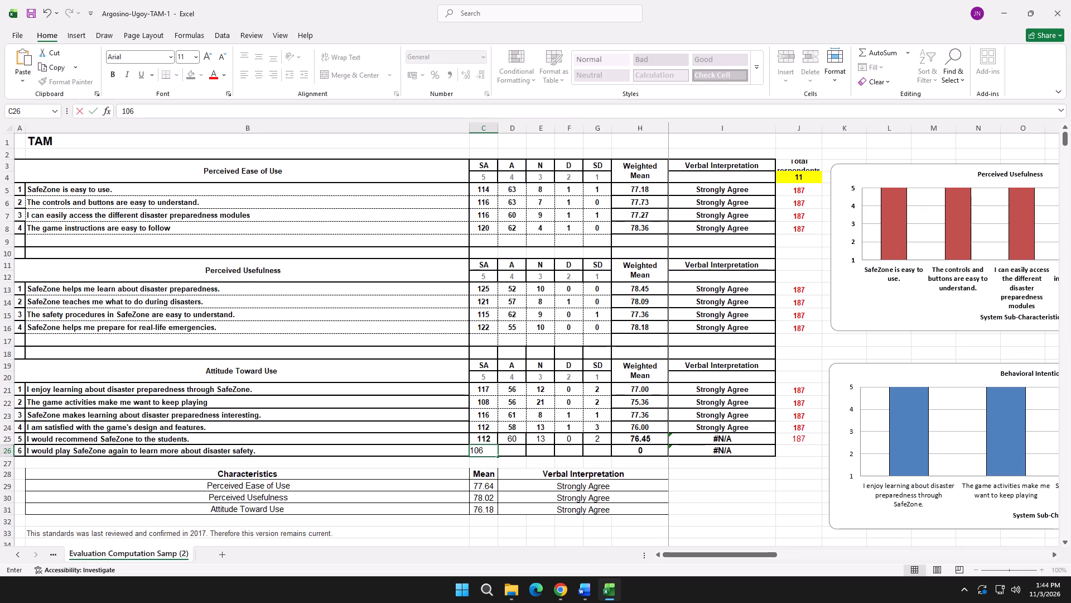
click(512, 448)
Look up the play-again statement's rating-4 count in Google Forms and enter 66 in Excel cell D26.
key(alt+Tab)
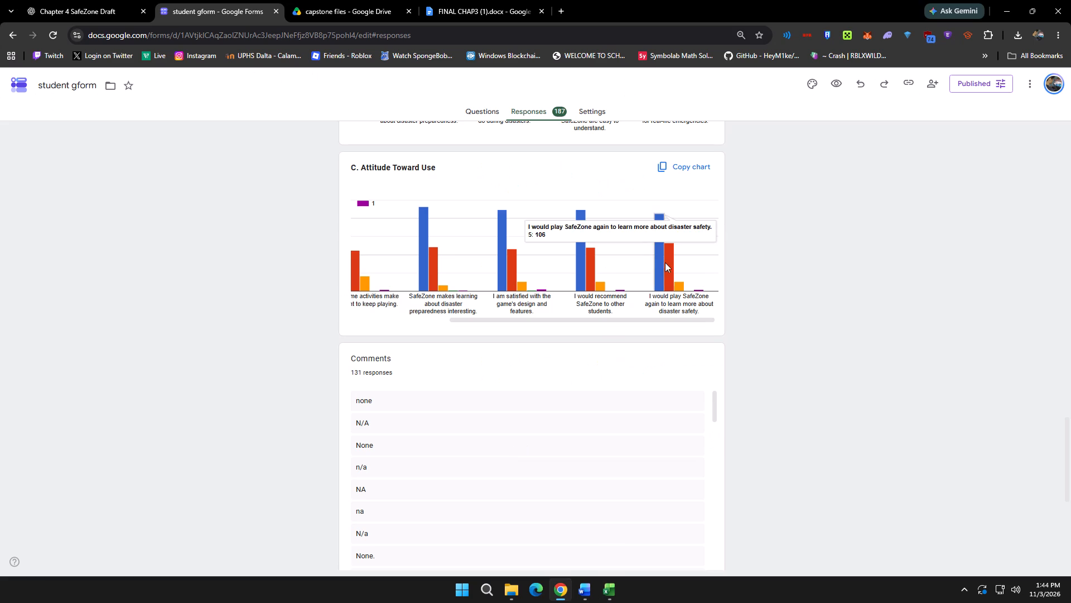
key(alt+Tab)
double_click(518, 448)
key(6)
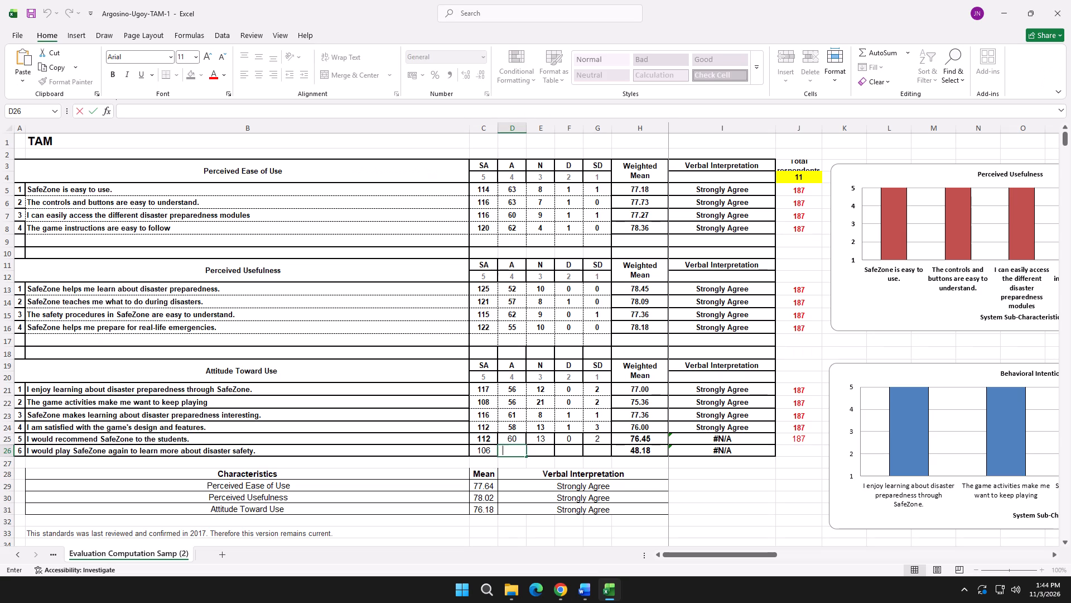
key(6)
click(548, 449)
Look up the play-again statement's rating-3 count in Google Forms and enter 13 in Excel cell E26.
key(alt+Tab)
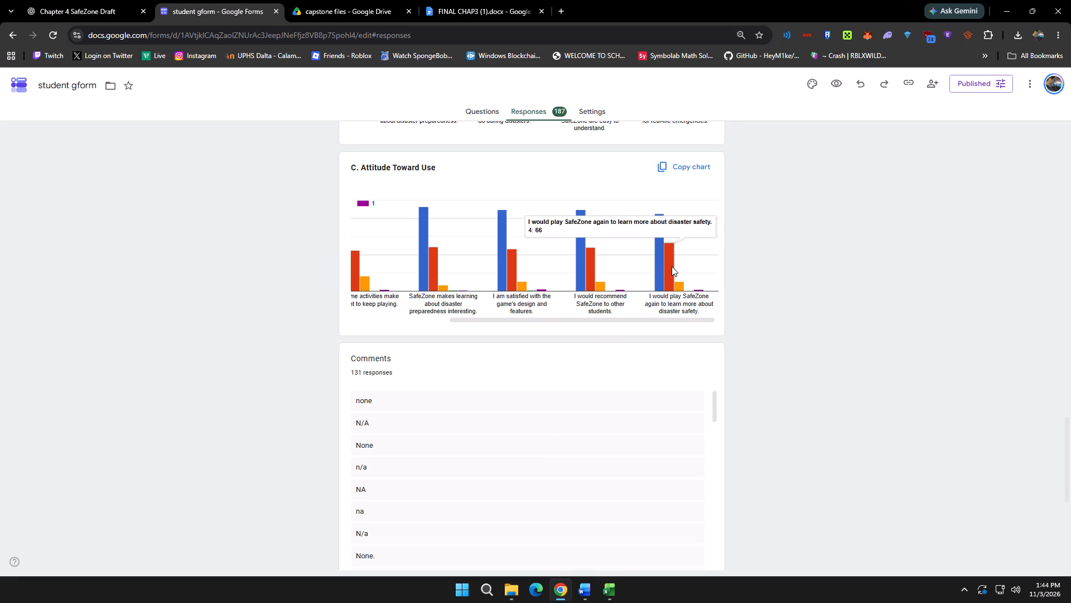
key(alt+Tab)
double_click(543, 453)
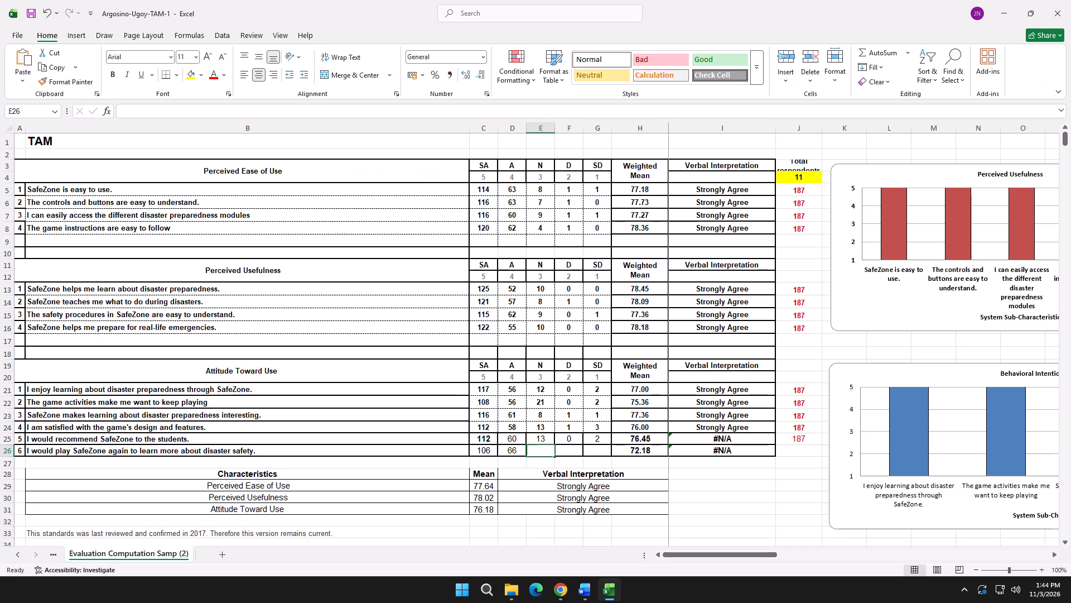
key(1)
key(3)
click(569, 451)
Check the play-again statement's lowest ratings in Google Forms and enter 0 in Excel cell F26 and 2 in G26.
key(alt+Tab)
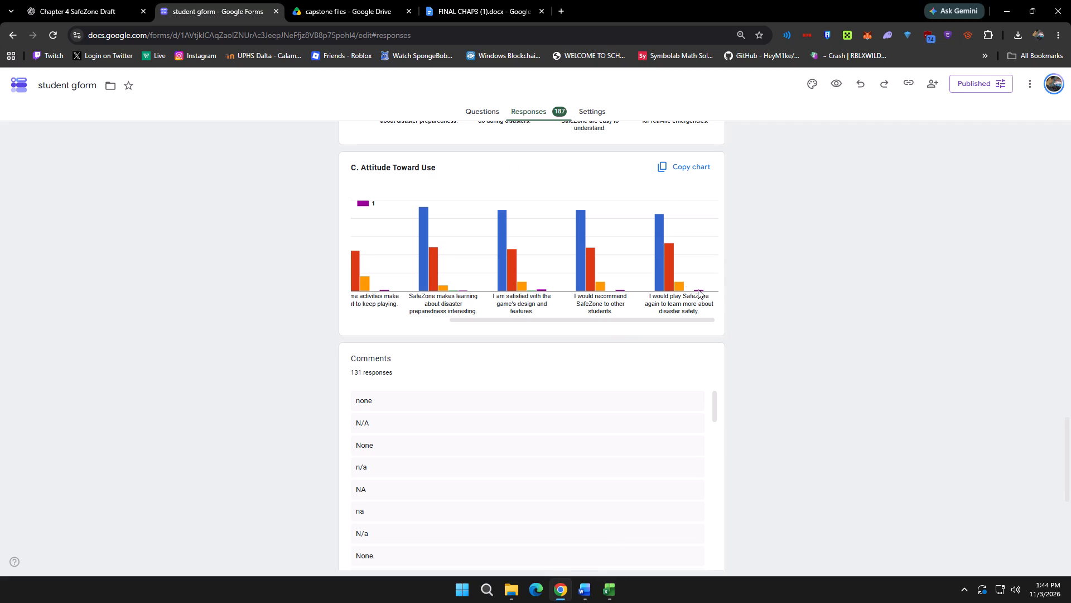
key(alt+Tab)
double_click(573, 452)
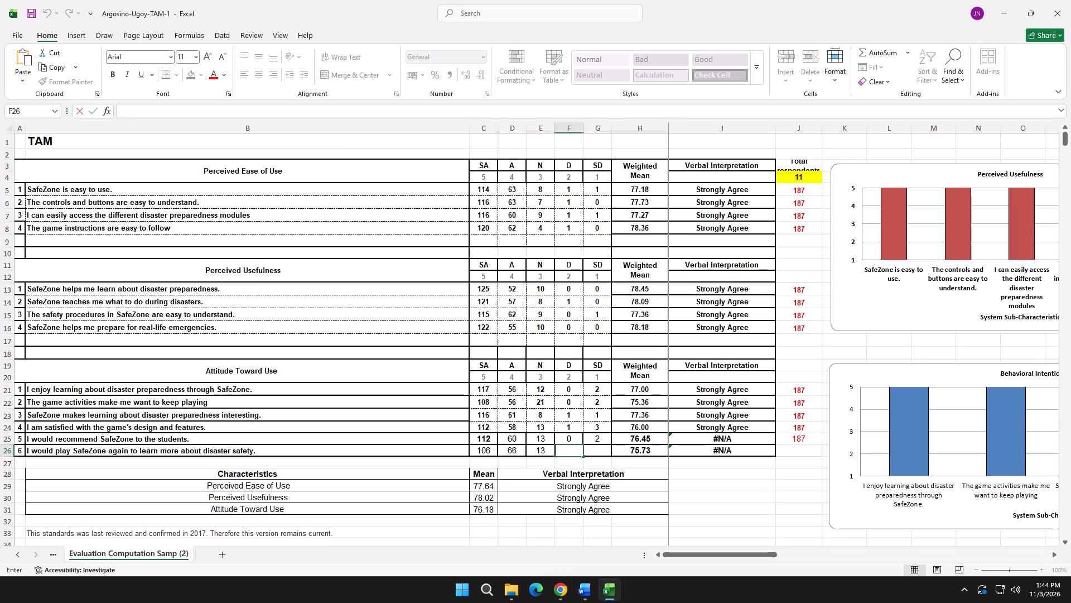
key(0)
double_click(597, 450)
key(2)
click(707, 453)
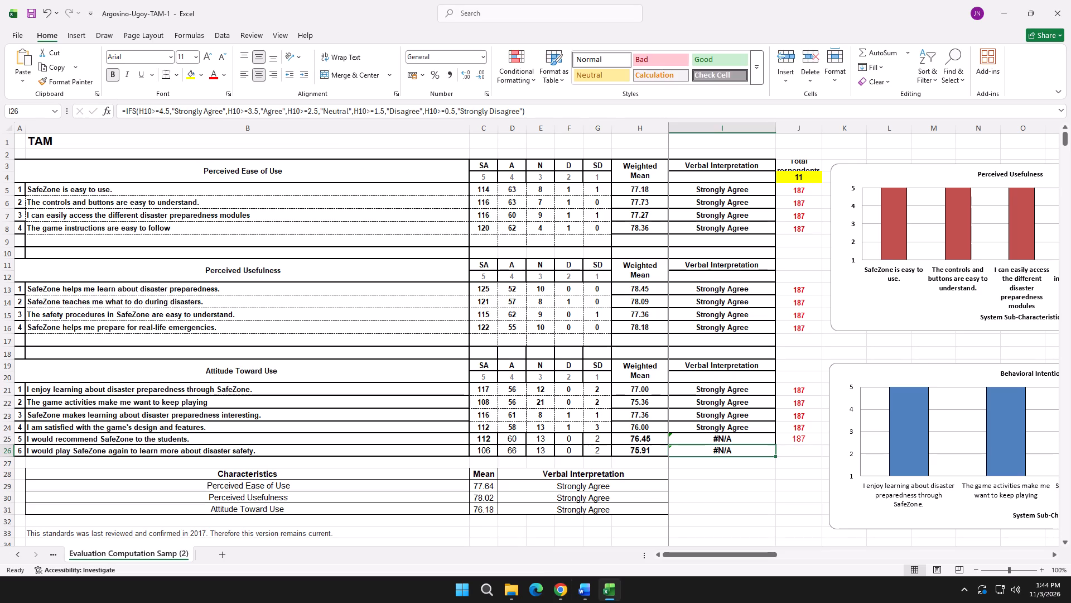
Inspect the Verbal Interpretation formulas in cells I25 and I24.
click(703, 441)
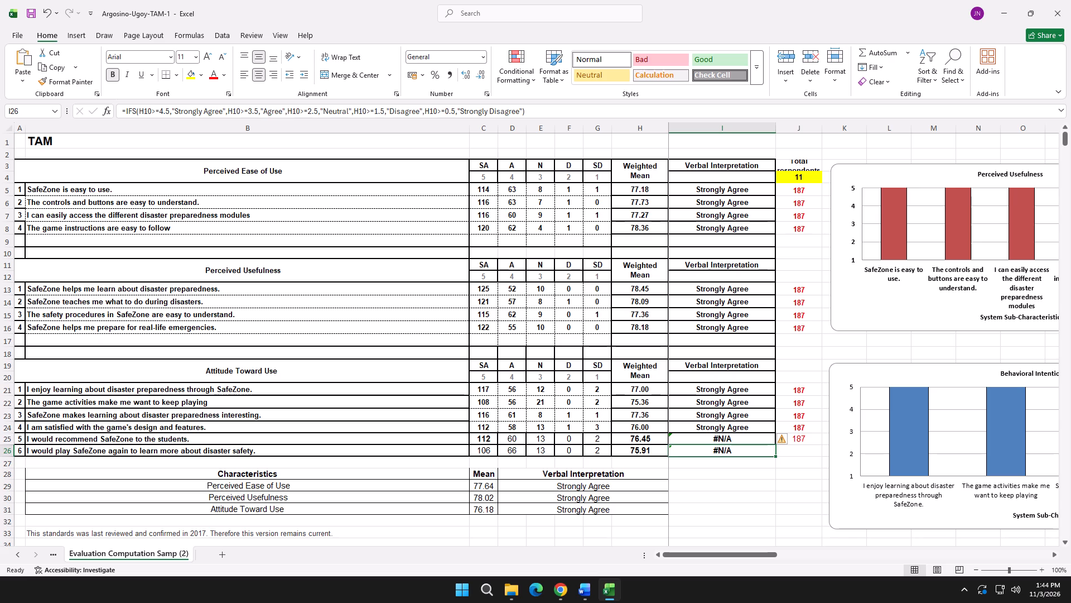
click(704, 425)
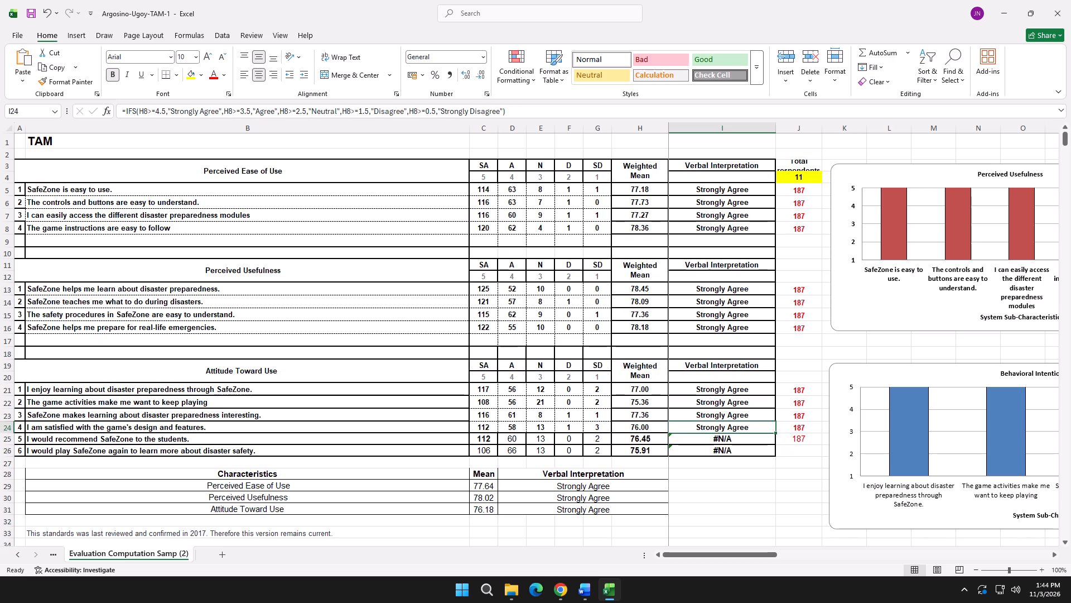
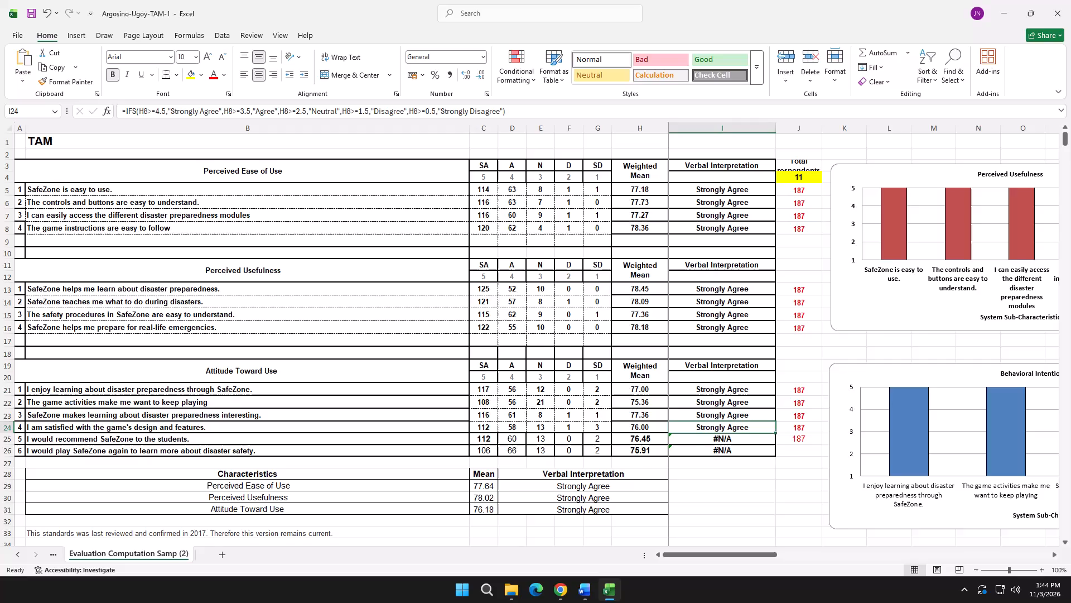
Compare the Verbal Interpretation formulas in cells I23, I24 and I25 to see which weighted-mean cells they reference.
click(705, 438)
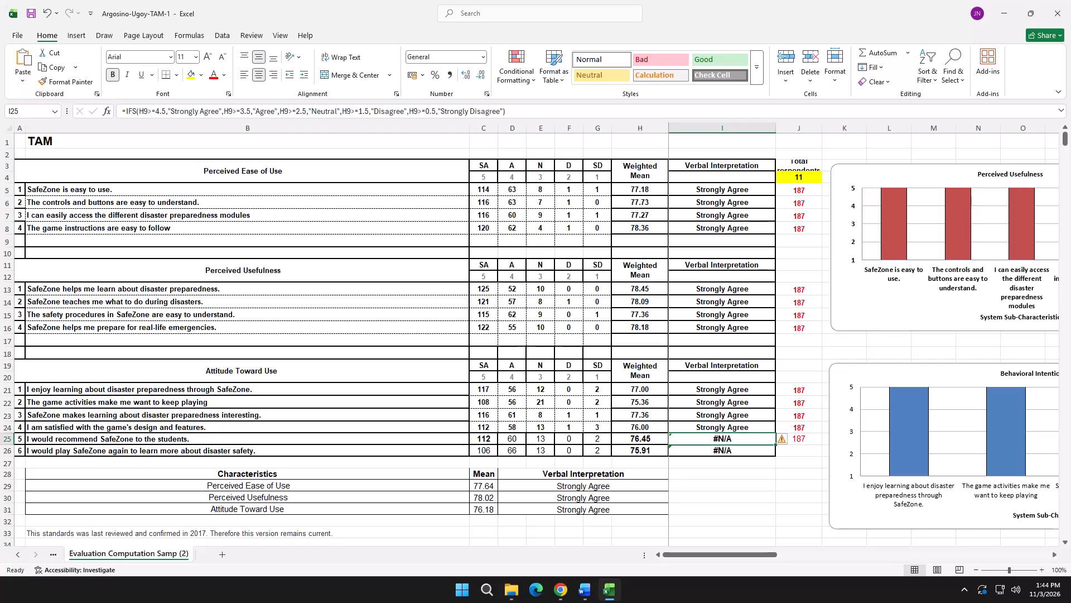
click(700, 415)
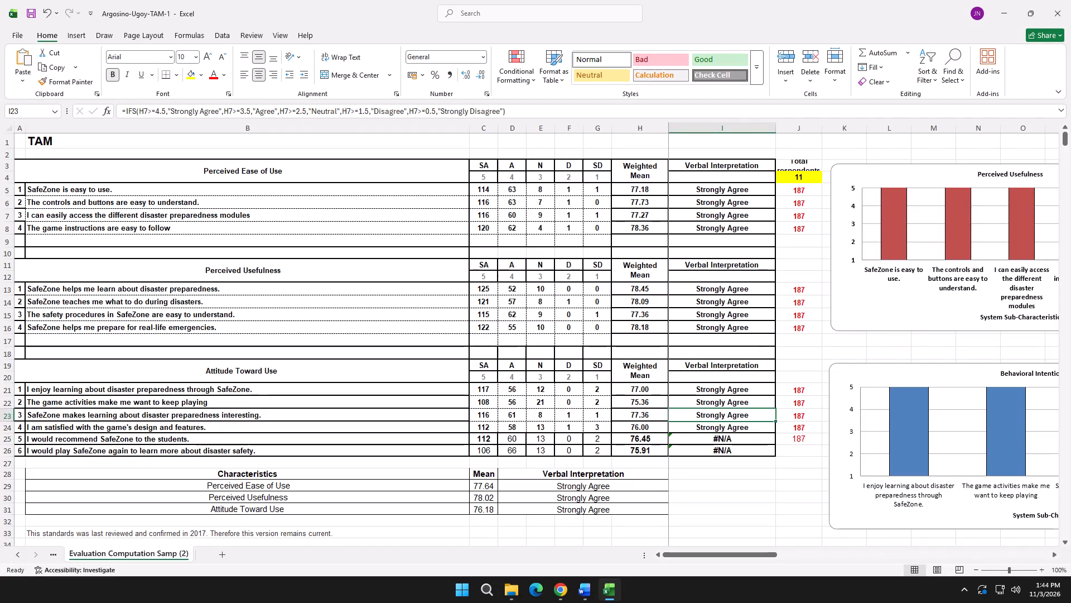
click(699, 424)
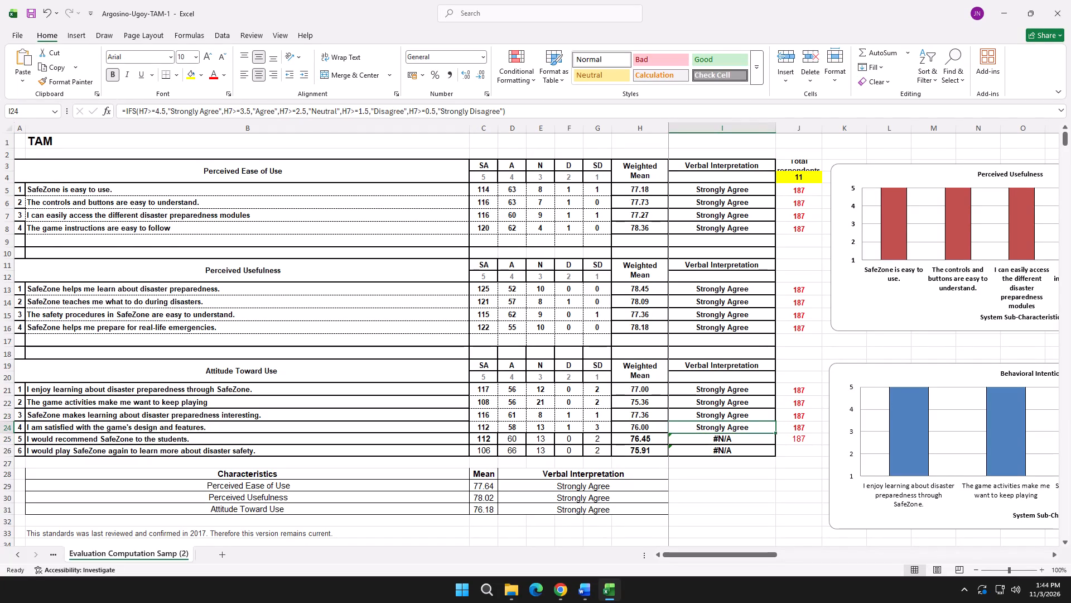
click(703, 418)
click(703, 428)
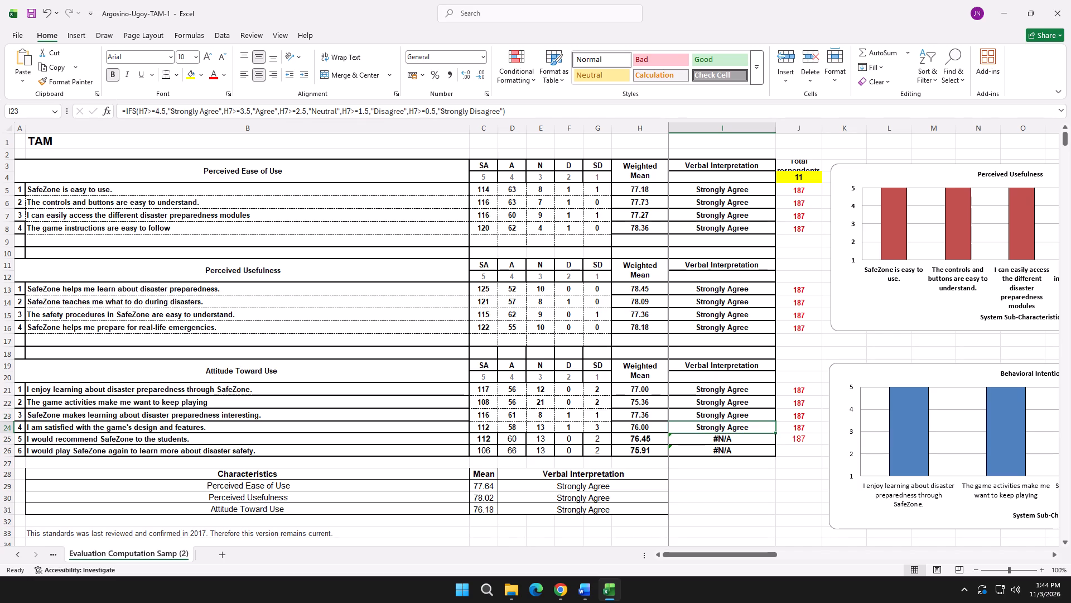
click(700, 443)
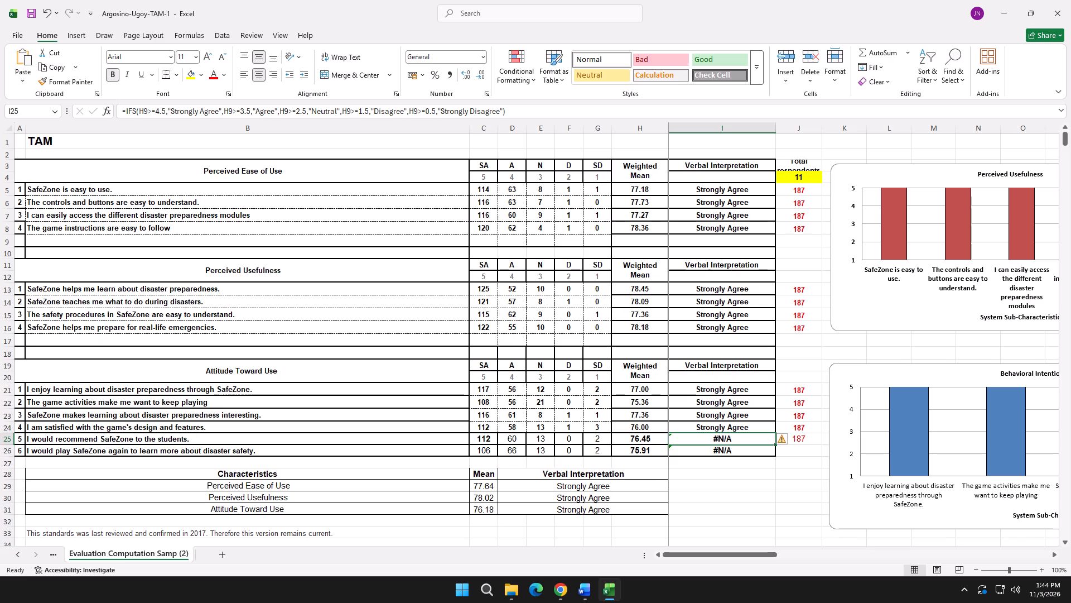
click(482, 441)
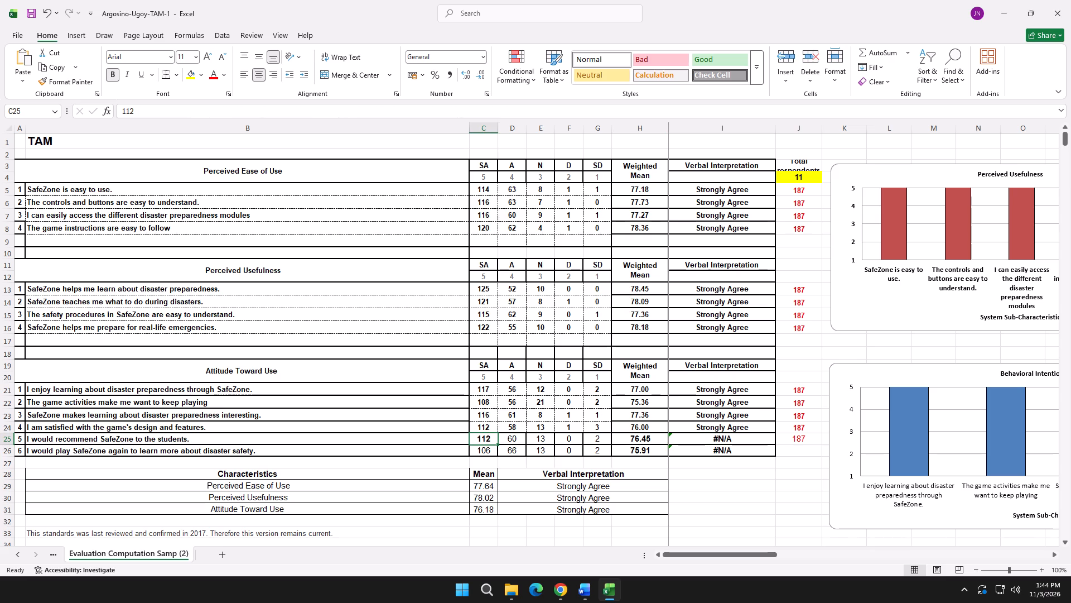
Change the first condition in I25's IFS formula to reference H25, making it H25>=4.5.
click(726, 443)
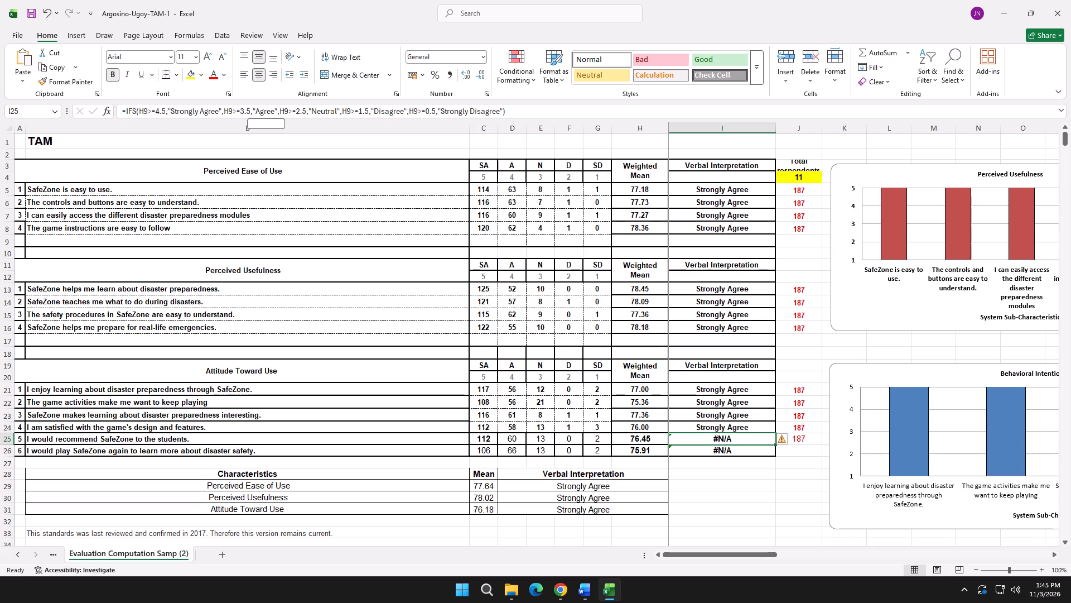
click(541, 105)
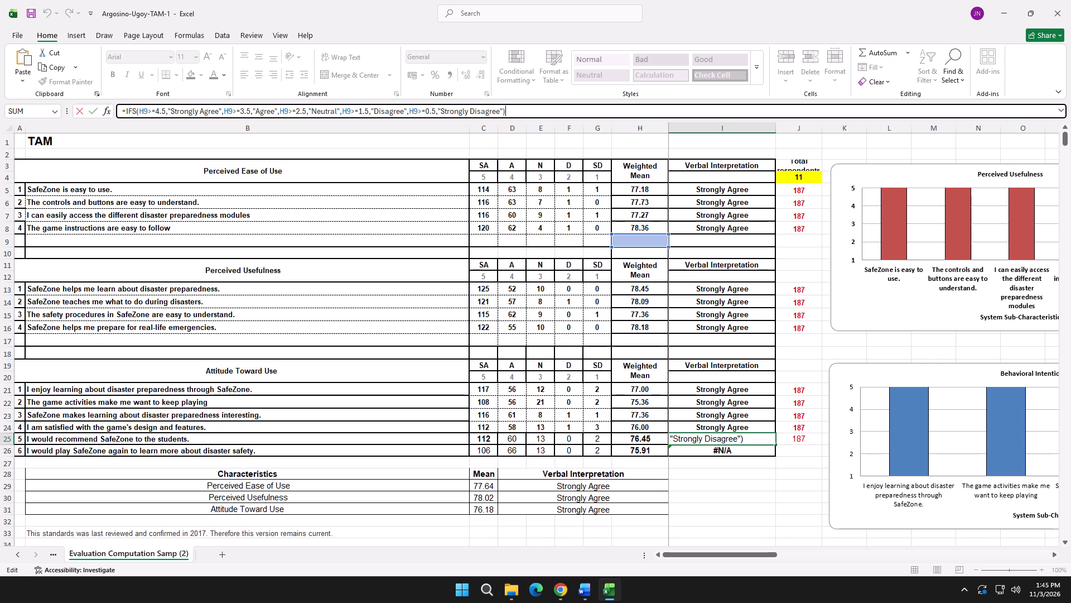
click(146, 108)
key(BackSpace)
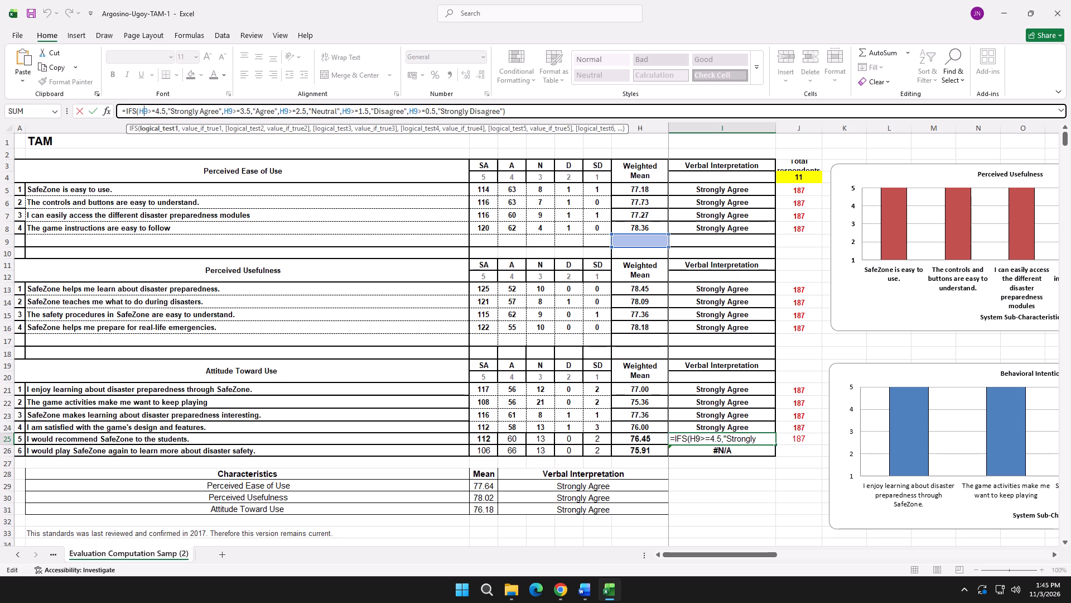
text(10)
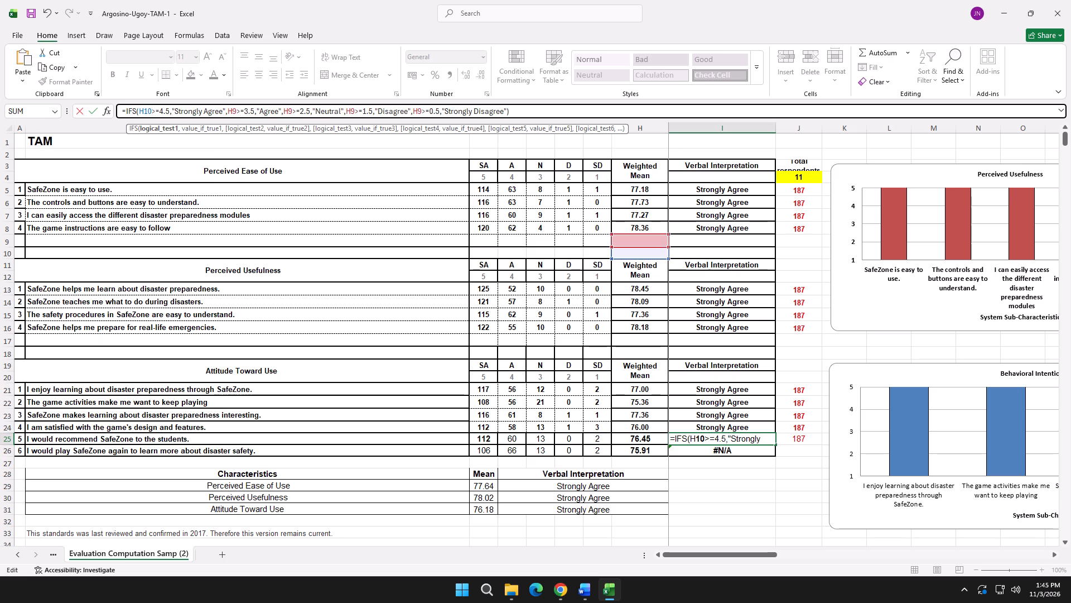
key(BackSpace)
key(BackSpace)
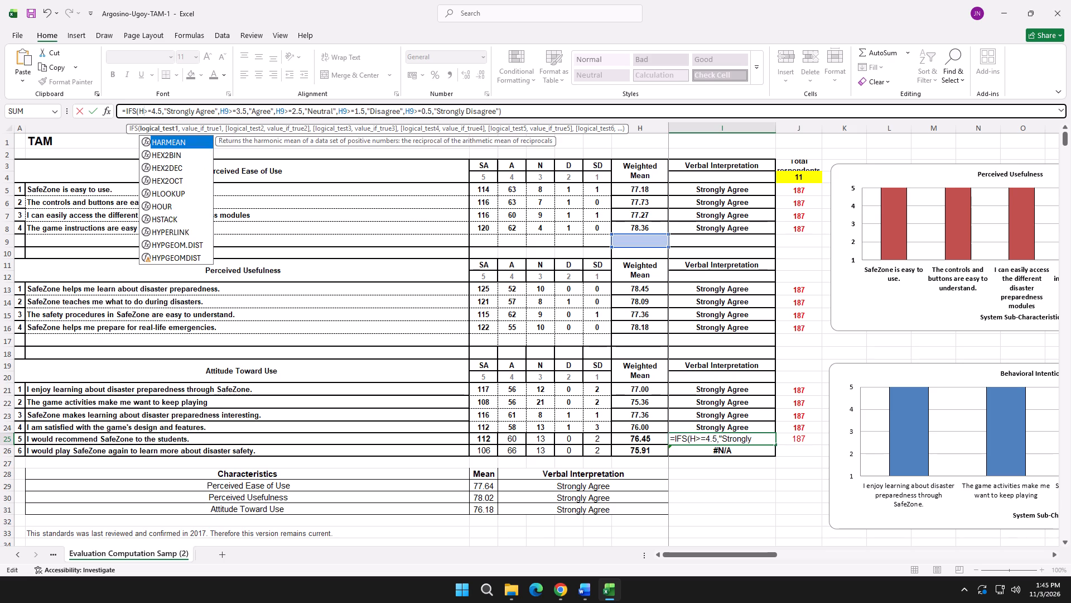
text(22)
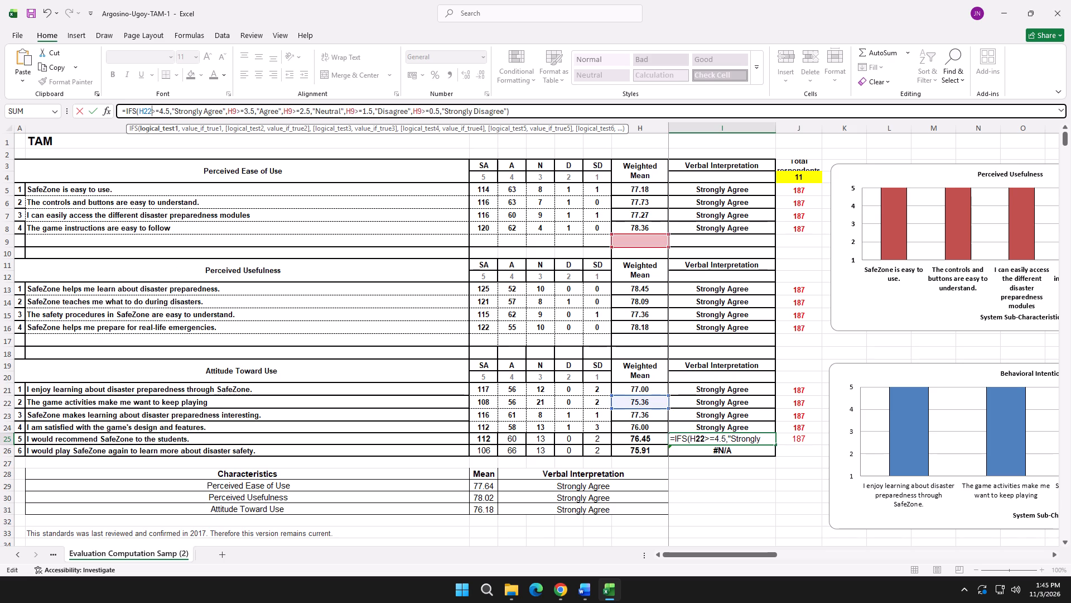
key(BackSpace)
key(3)
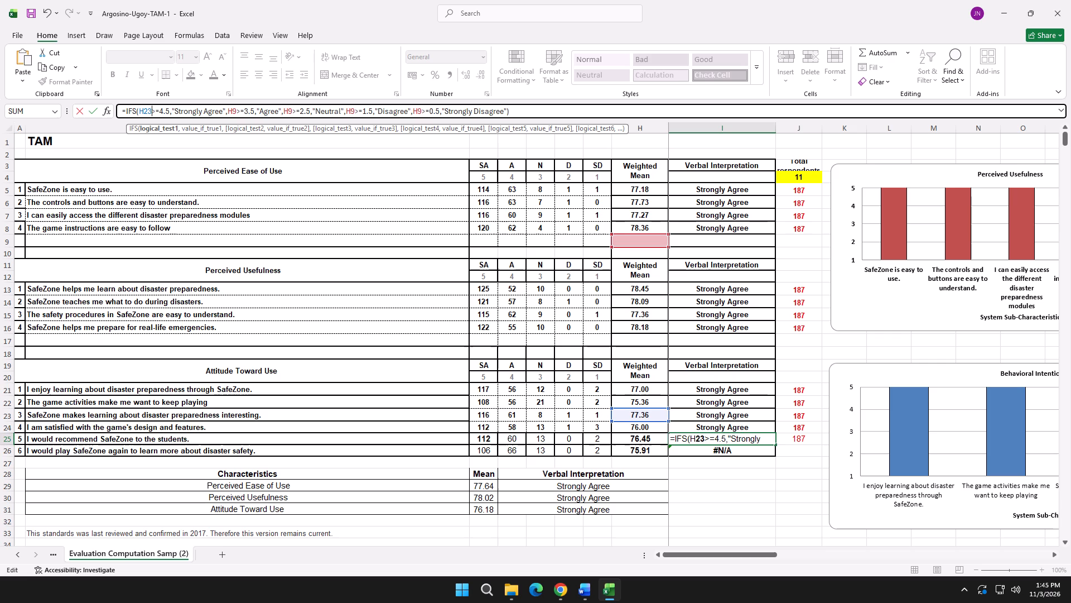
key(BackSpace)
key(4)
key(BackSpace)
key(5)
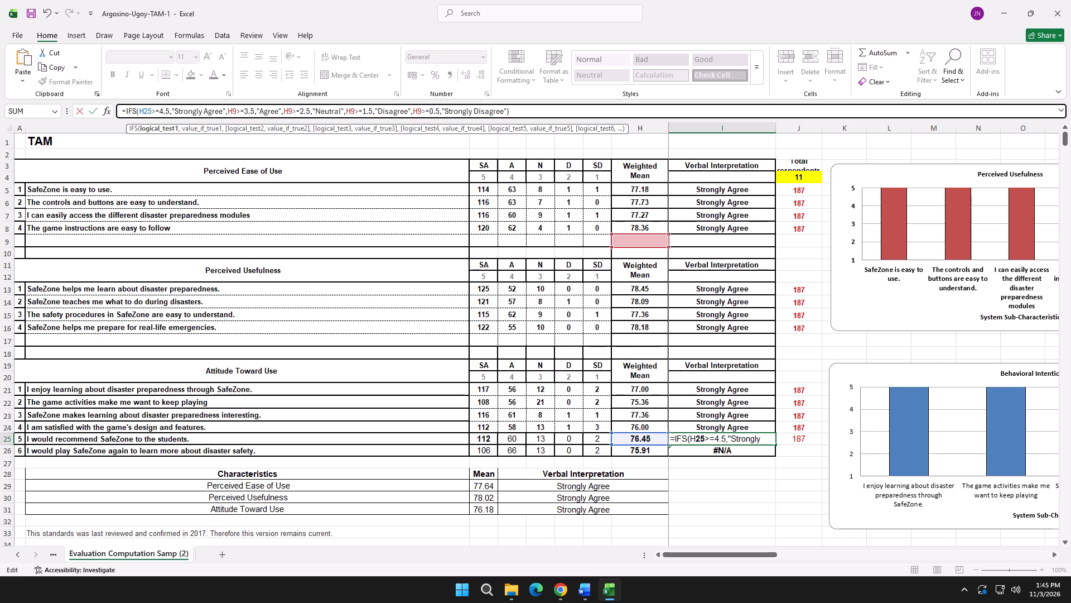
Replace the four remaining H9 references in I25's IFS formula with H25 and commit the formula.
drag(153, 111, 143, 111)
key(ctrl+c)
click(234, 111)
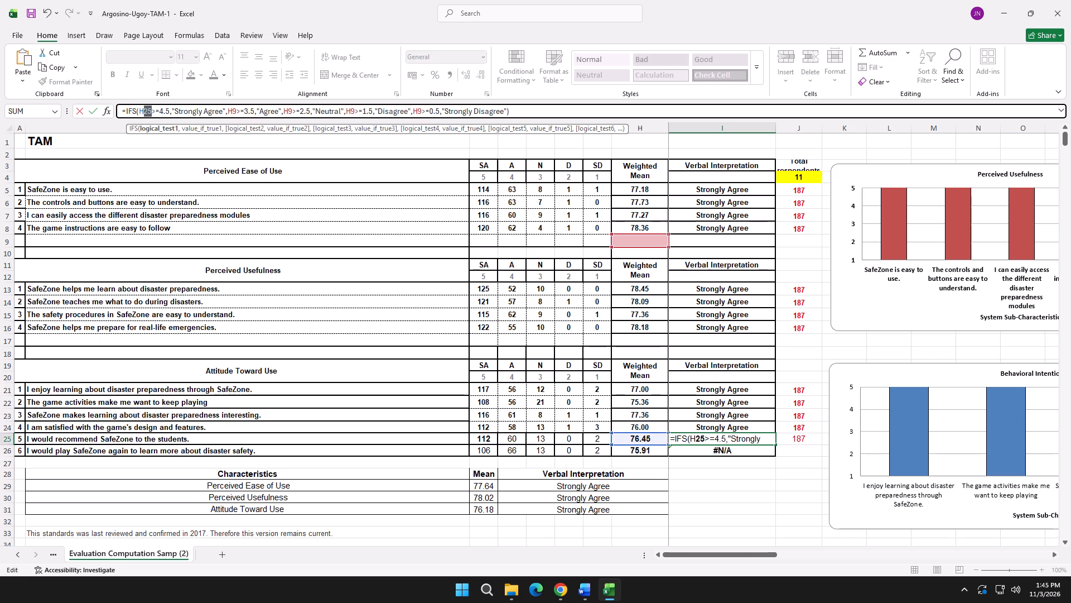
double_click(235, 112)
click(233, 111)
click(231, 111)
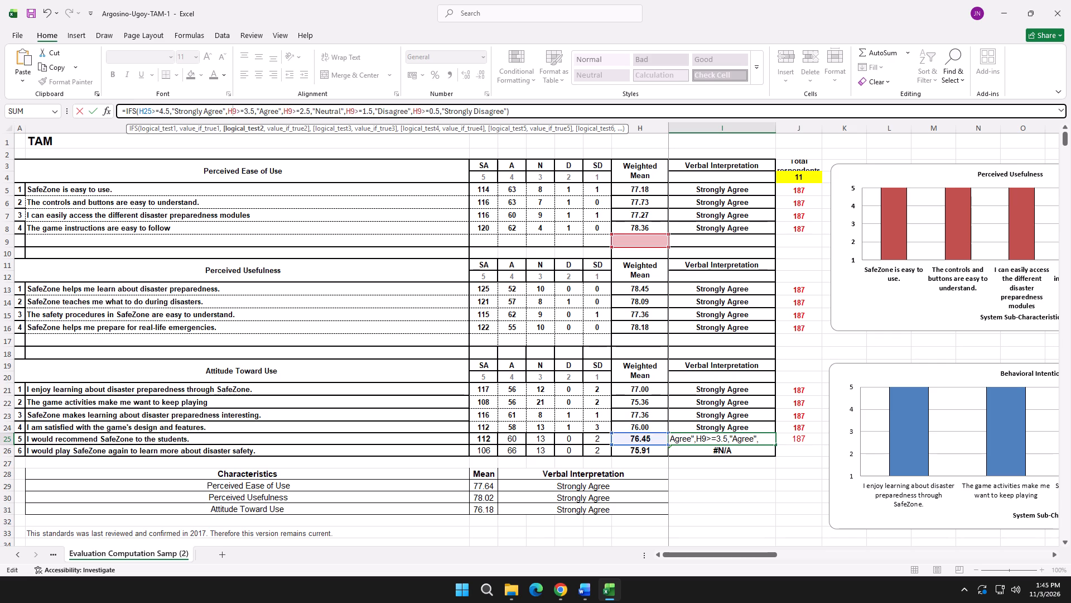
click(234, 111)
click(235, 111)
key(ctrl+v)
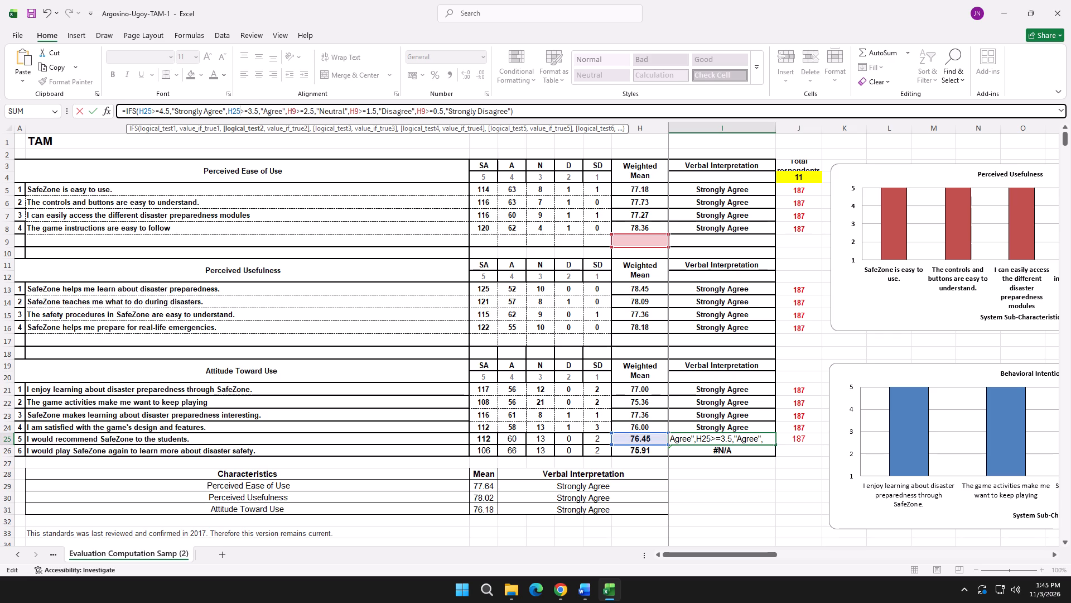
click(295, 111)
key(ctrl+v)
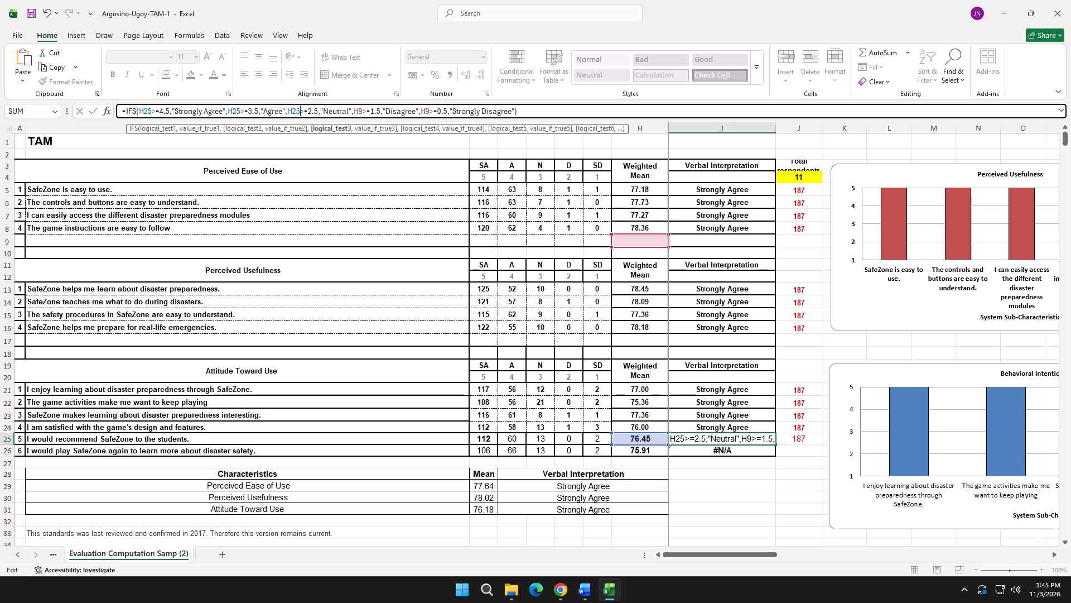
click(361, 112)
key(ctrl+v)
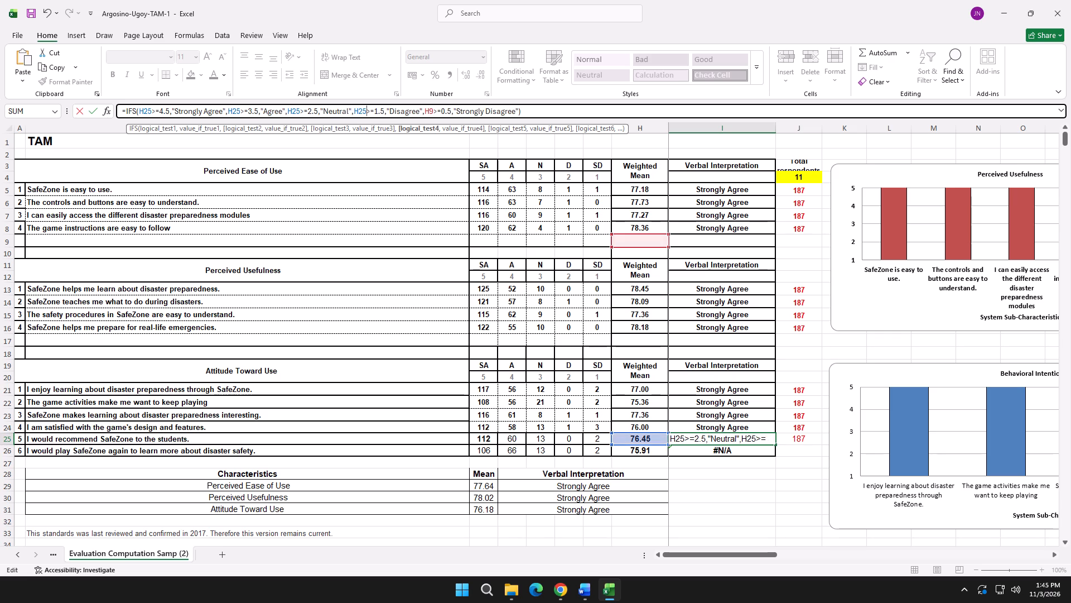
click(433, 111)
key(ctrl+v)
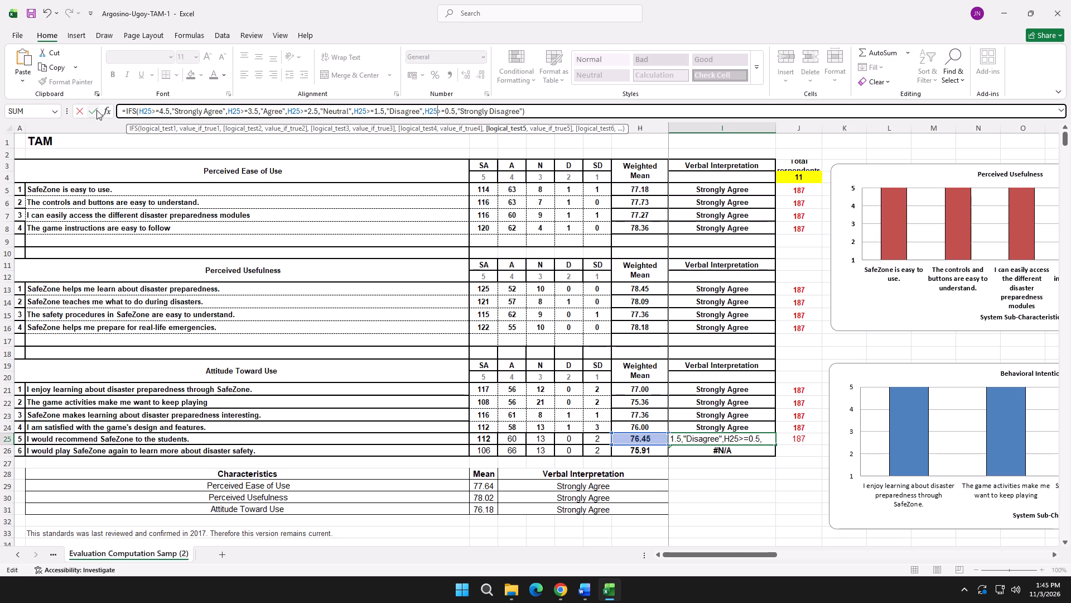
click(97, 110)
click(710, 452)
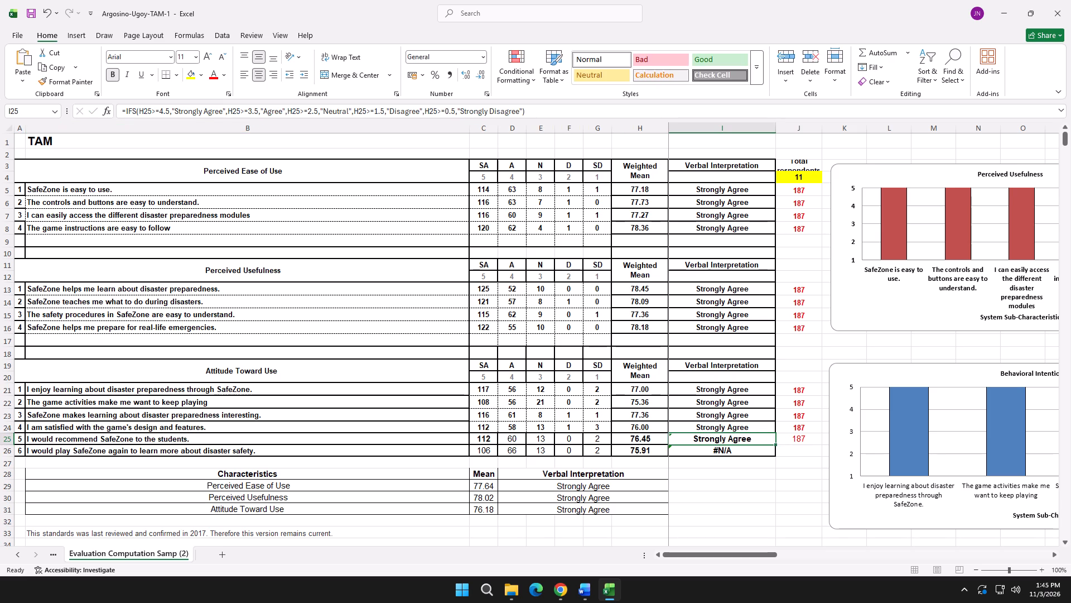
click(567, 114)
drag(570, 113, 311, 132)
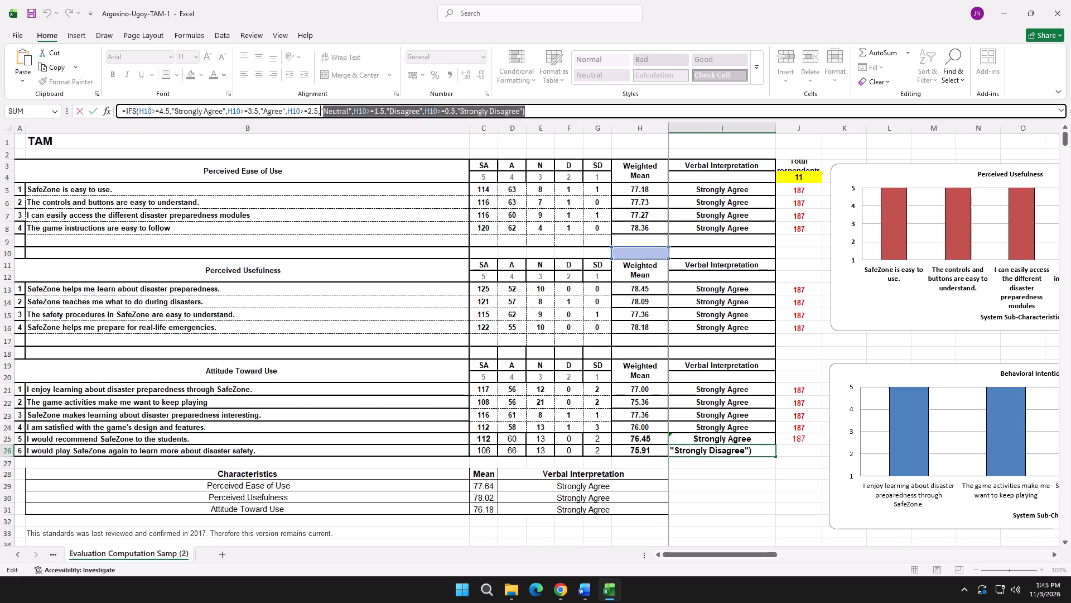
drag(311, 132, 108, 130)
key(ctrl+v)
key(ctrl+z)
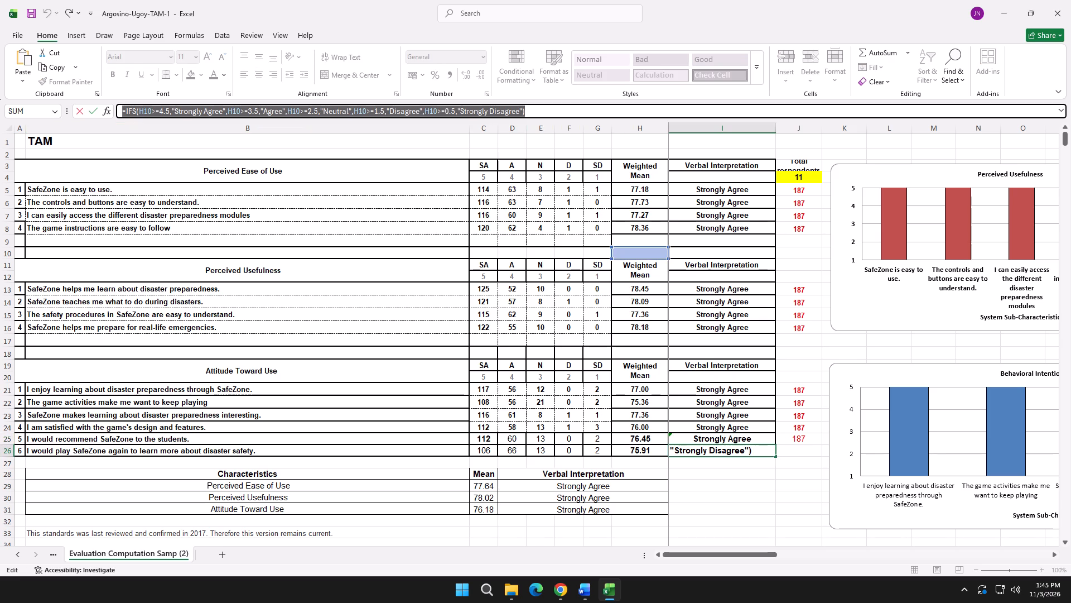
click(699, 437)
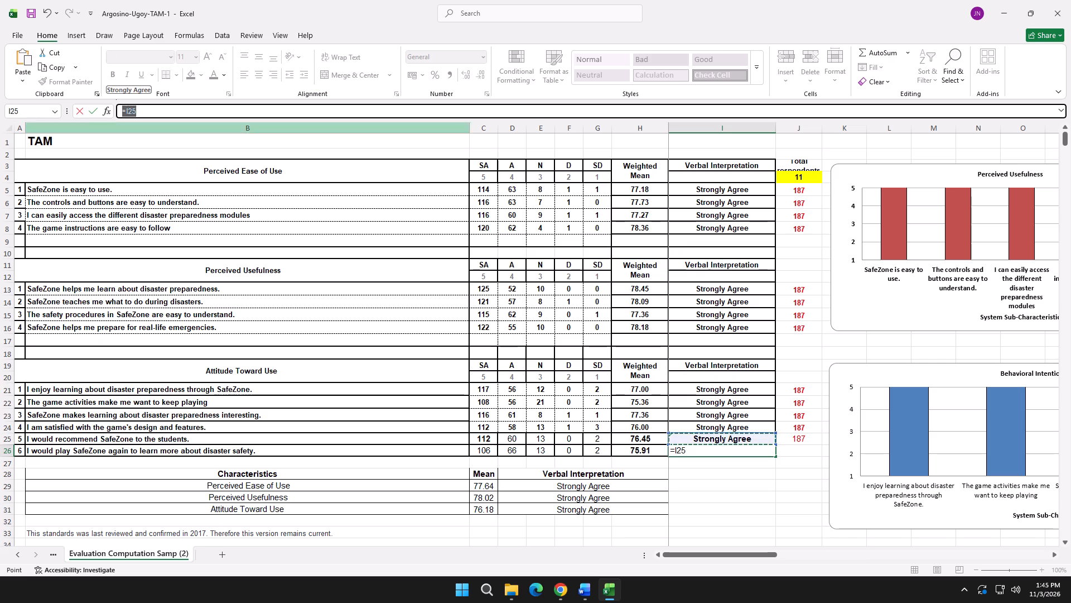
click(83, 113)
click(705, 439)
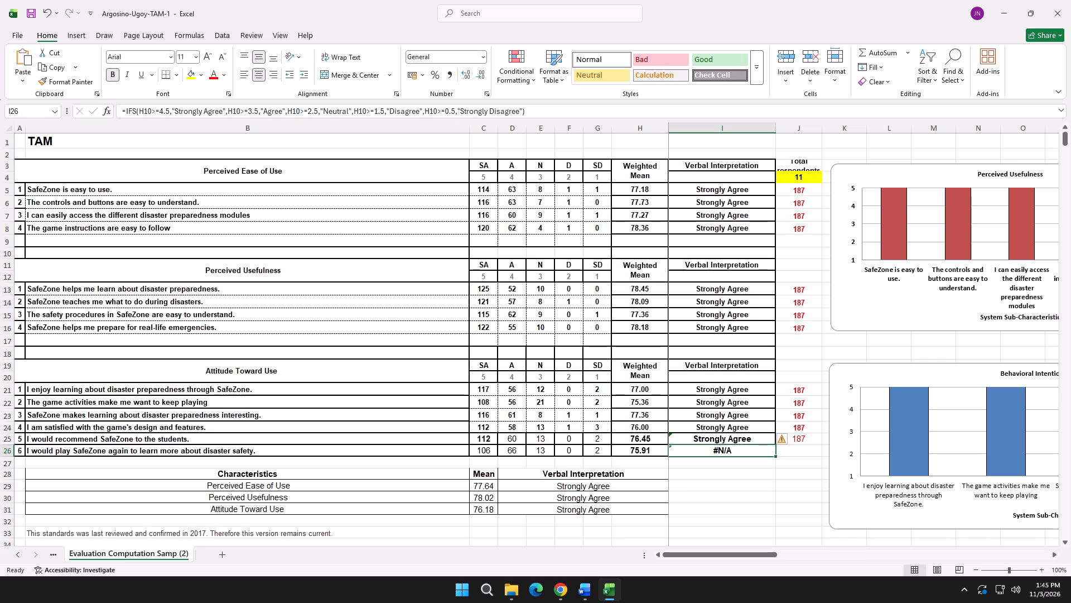
Replace all five H10 references in I26's Verbal Interpretation formula with H26 and commit it.
click(702, 451)
drag(144, 114, 149, 114)
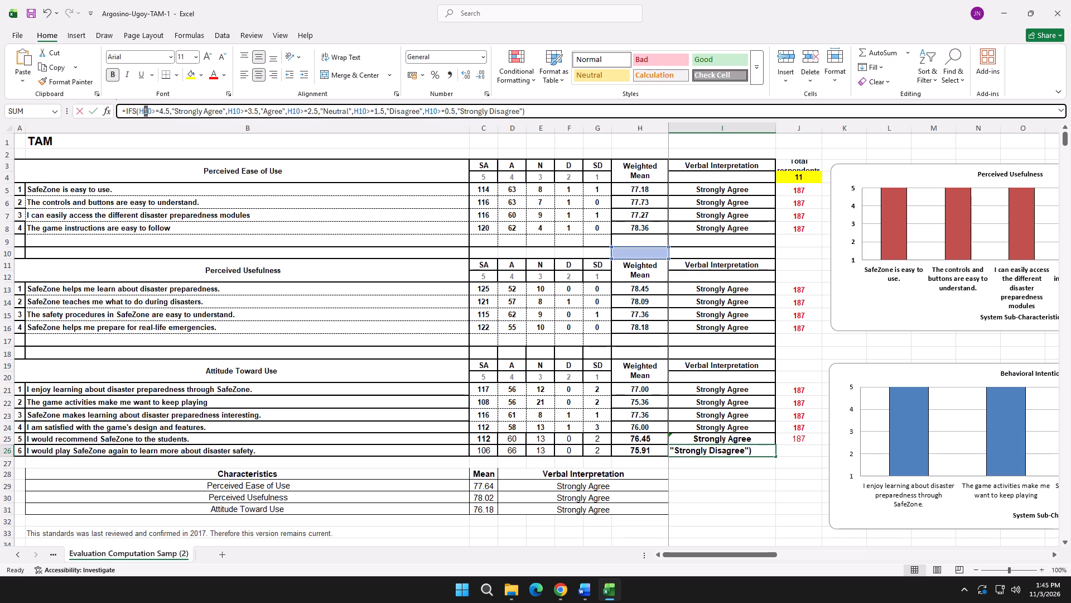
drag(149, 114, 151, 114)
text(26)
drag(151, 111, 149, 111)
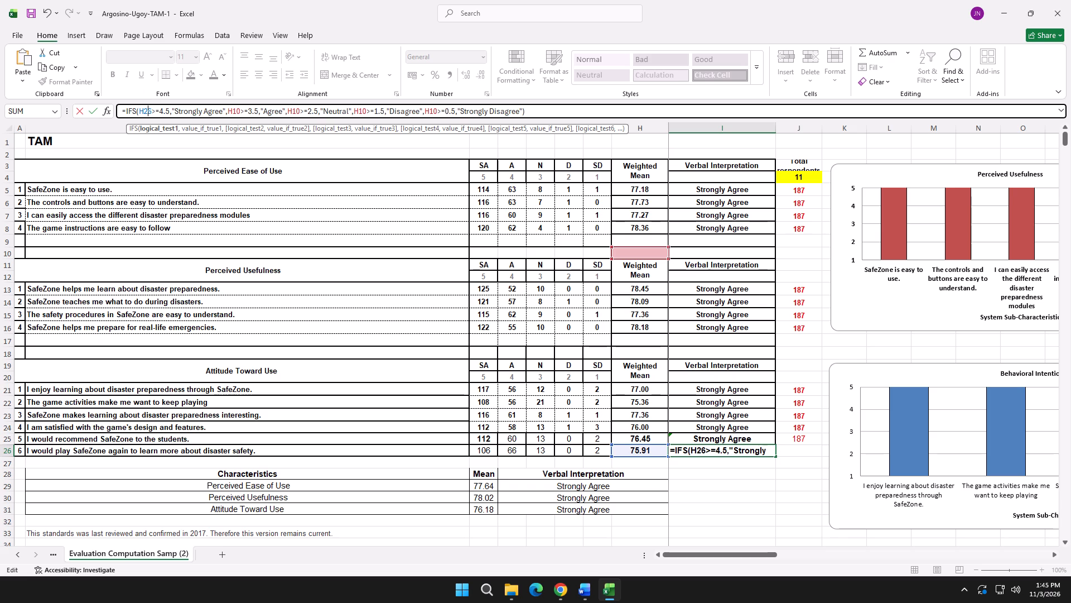
drag(149, 111, 144, 111)
key(ctrl+c)
click(239, 111)
key(ctrl+v)
drag(299, 111, 295, 111)
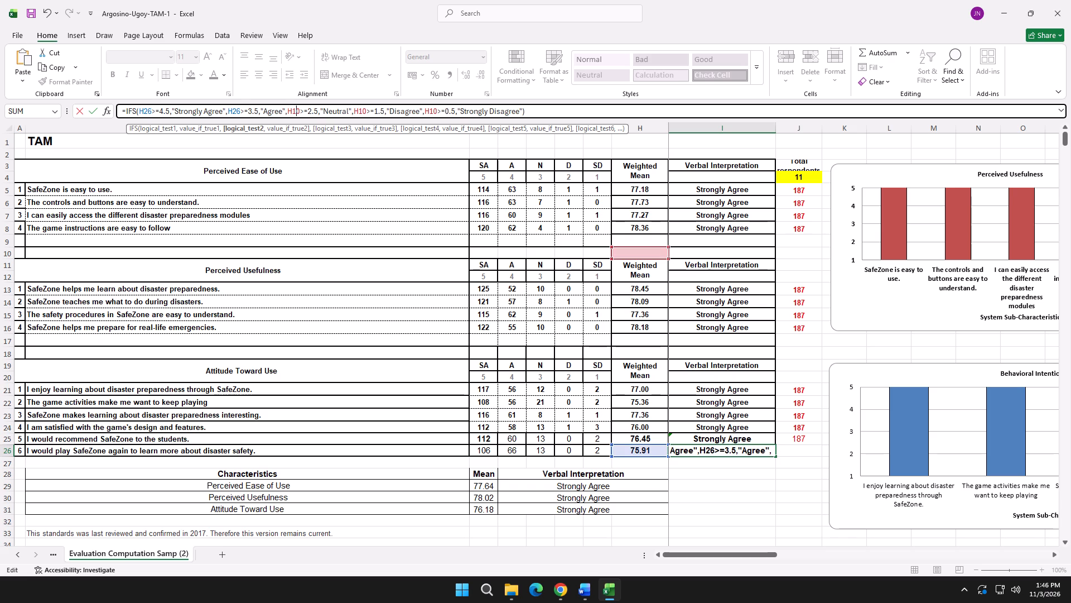
drag(295, 111, 294, 111)
key(ctrl+v)
drag(366, 109, 359, 109)
key(ctrl+v)
drag(436, 109, 431, 109)
key(ctrl+v)
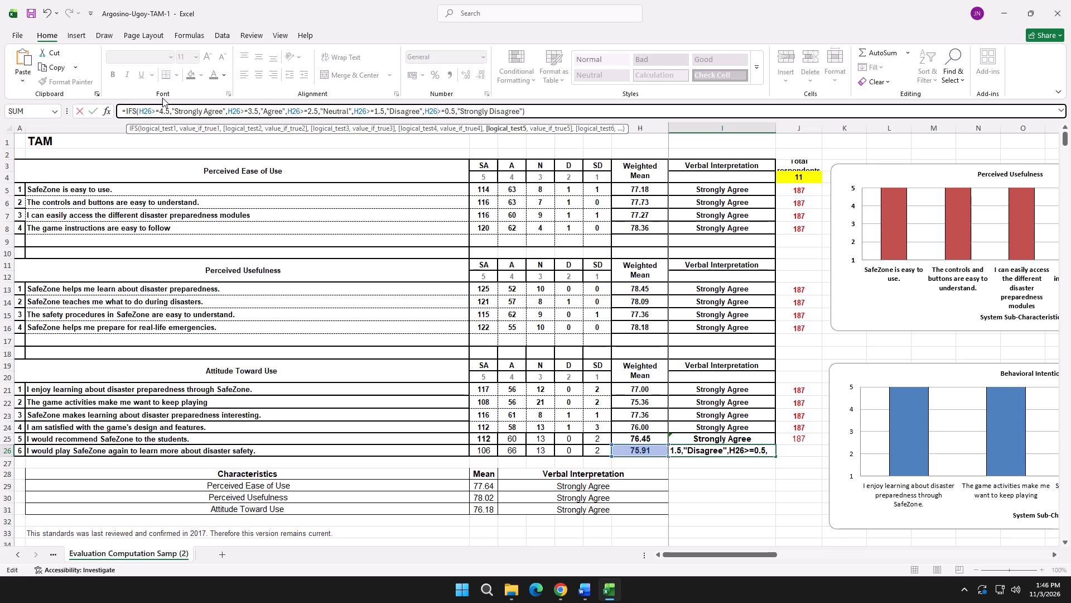
click(97, 110)
Copy the total formula from J25 into J26, adapt it to =SUM(C26:G26) and commit it.
click(792, 449)
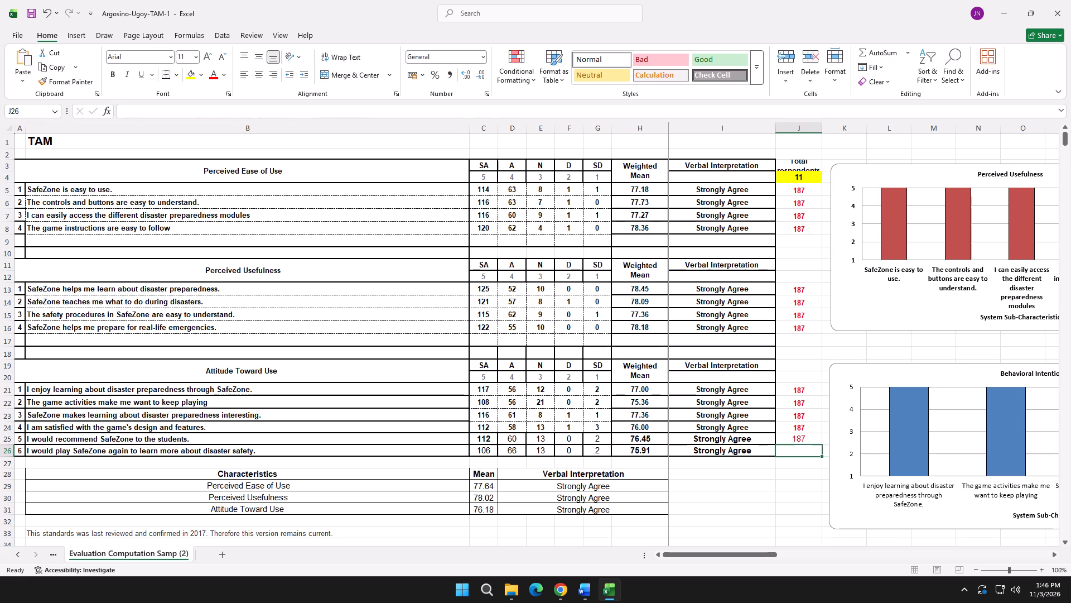
click(799, 442)
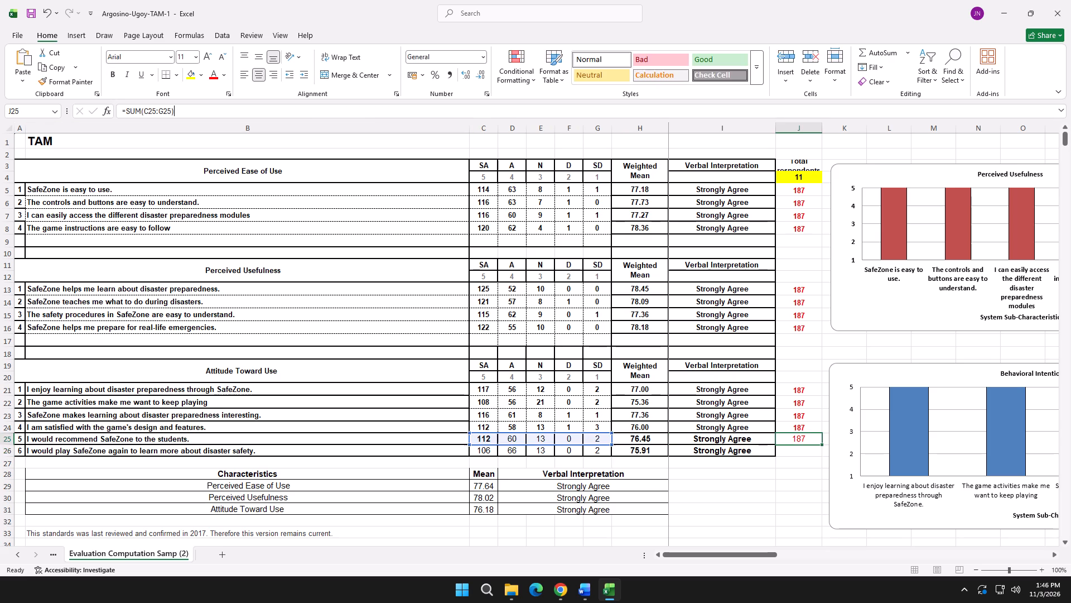
click(199, 104)
drag(200, 107, 97, 106)
key(ctrl+c)
click(793, 445)
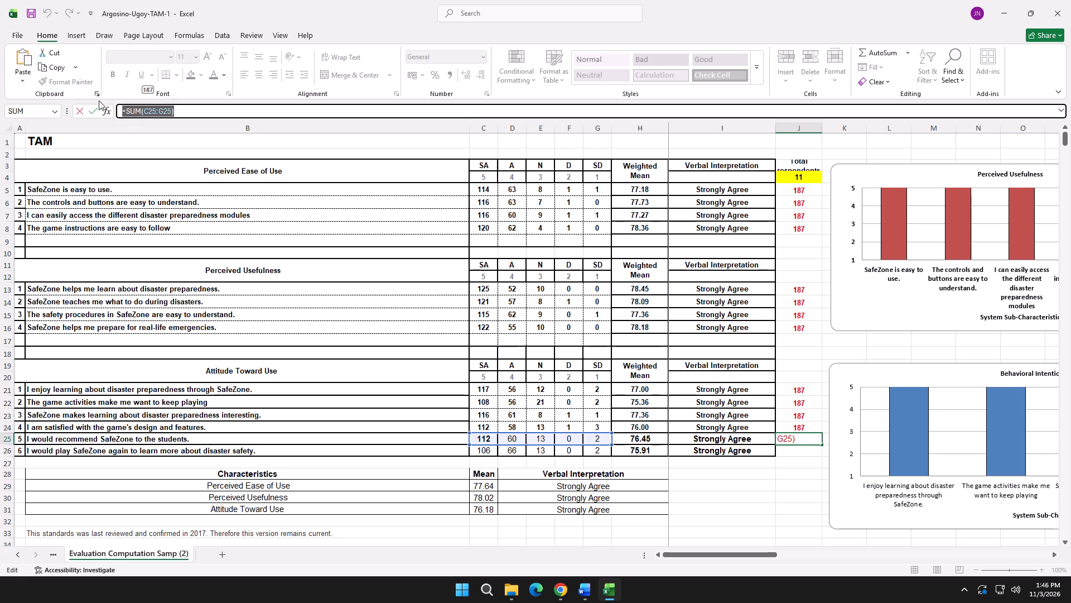
click(82, 107)
click(807, 457)
click(792, 451)
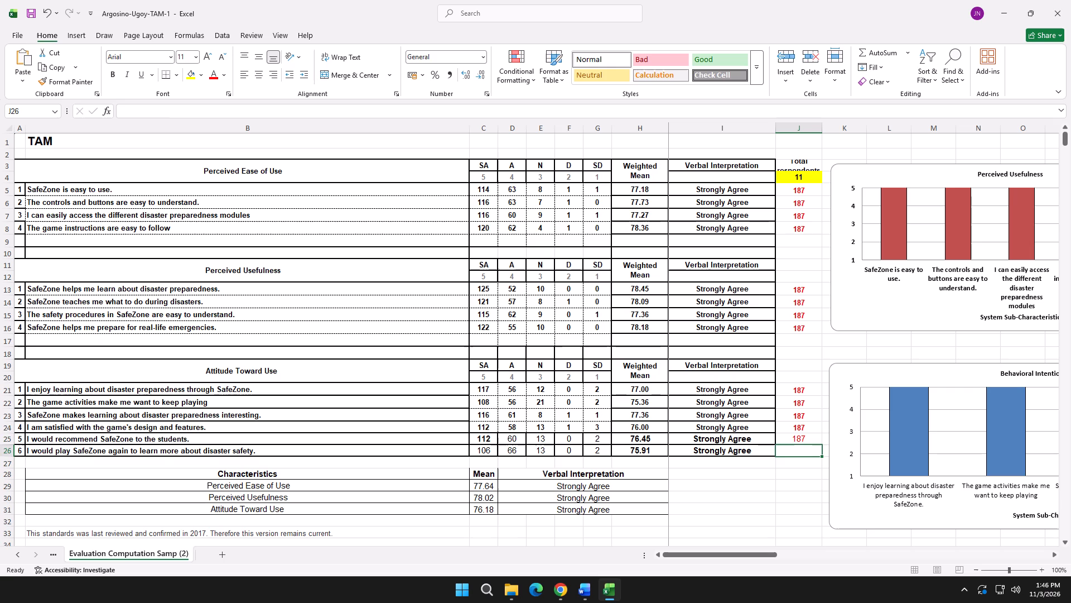
click(124, 109)
key(ctrl+v)
click(156, 111)
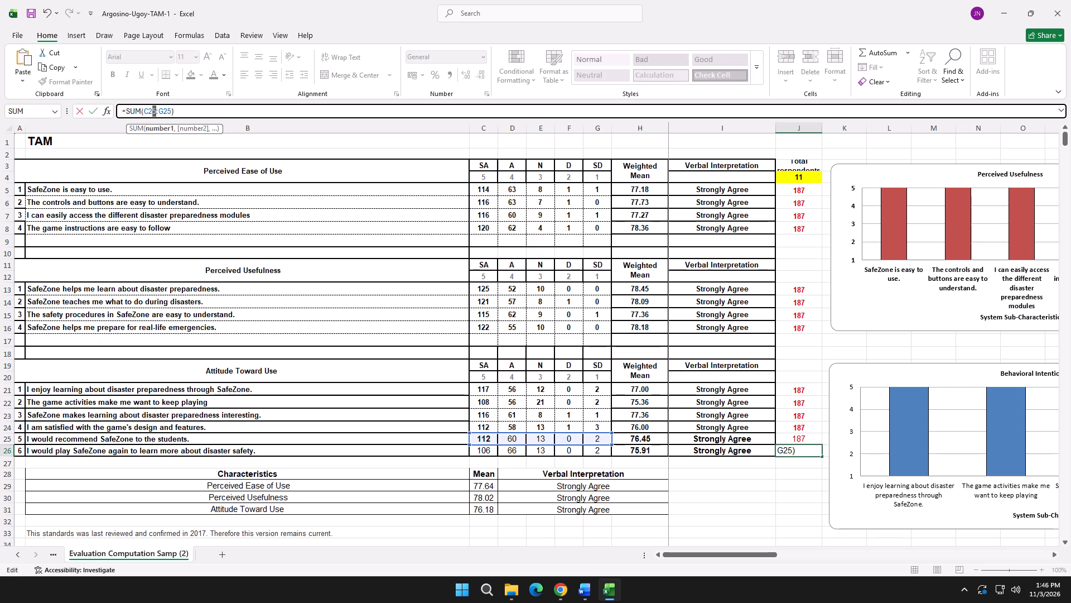
key(6)
click(170, 111)
key(6)
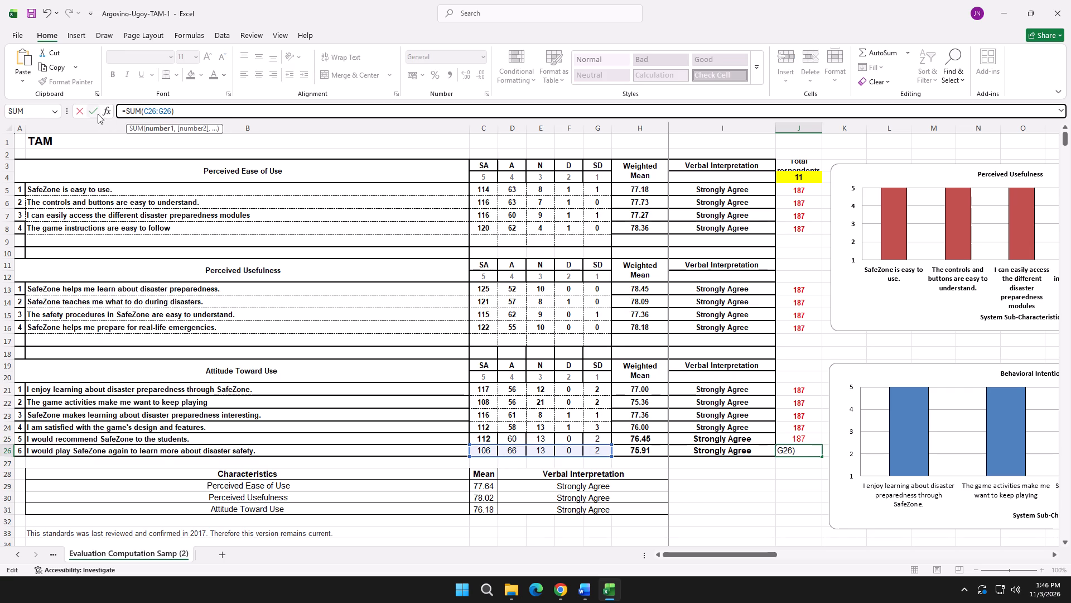
click(92, 112)
Examine the summary table, interpretation scale and charts across the TAM sheet, checking chart titles against the table sections.
scroll(369, 290, down, 3)
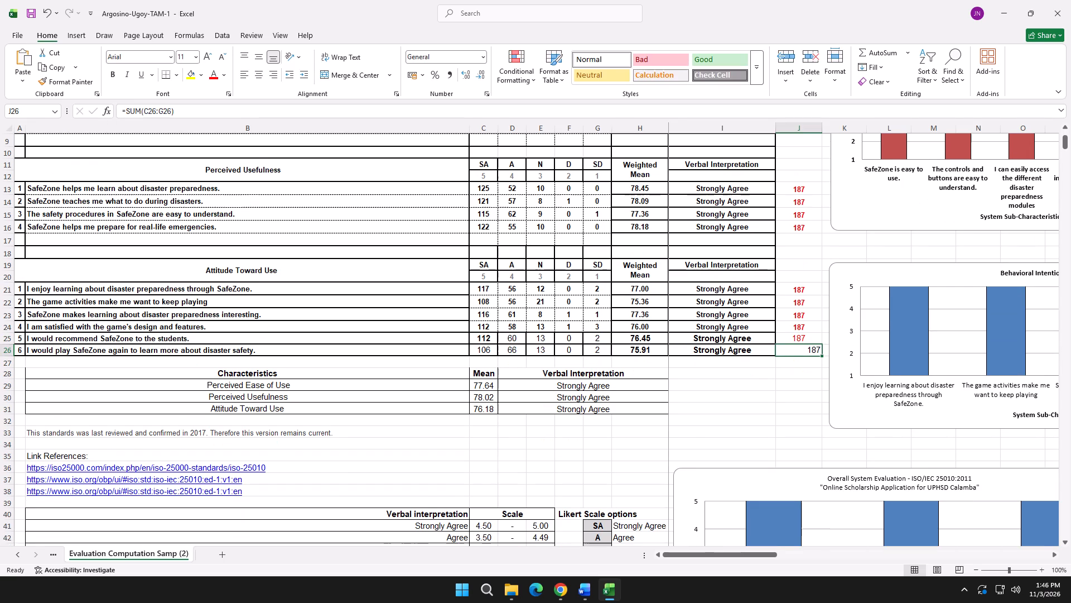
scroll(375, 290, down, 5)
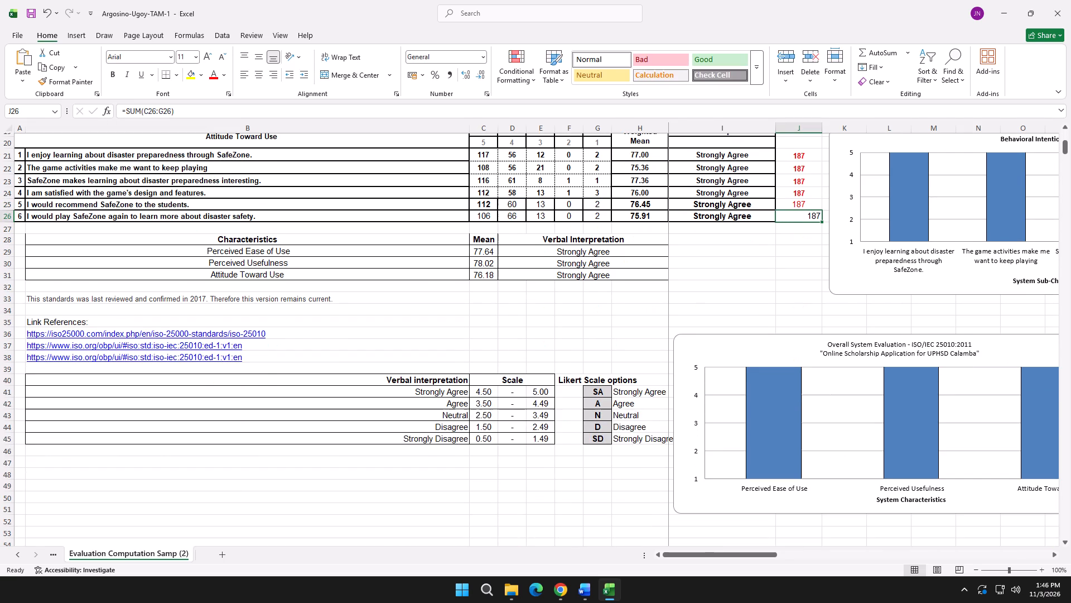
scroll(428, 305, up, 5)
scroll(487, 346, down, 5)
drag(694, 558, 769, 556)
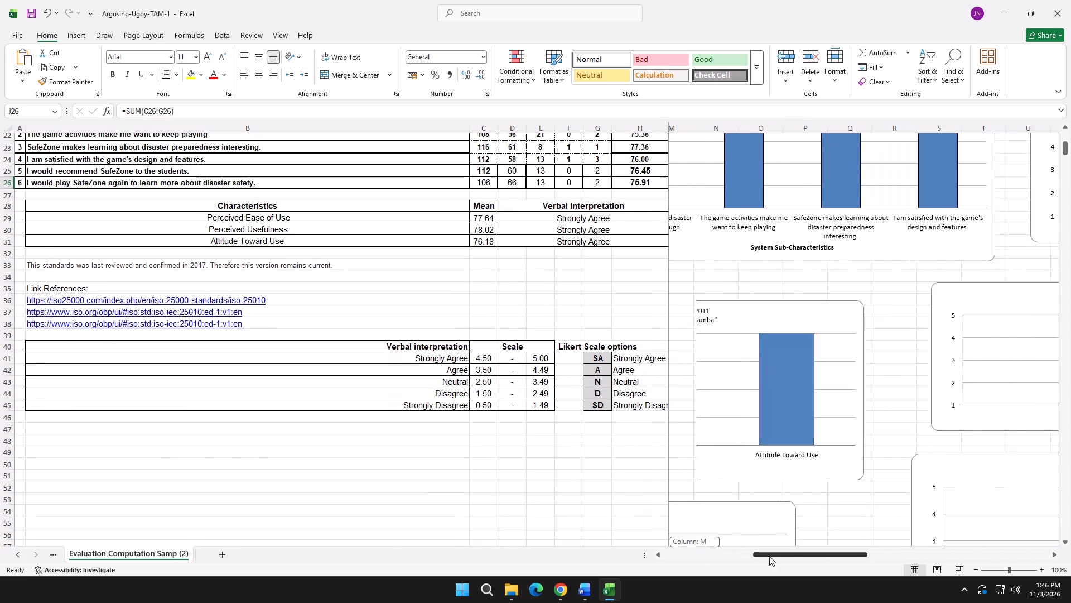
drag(769, 556, 725, 557)
scroll(809, 474, down, 6)
drag(765, 555, 728, 554)
scroll(736, 489, down, 6)
drag(729, 551, 824, 545)
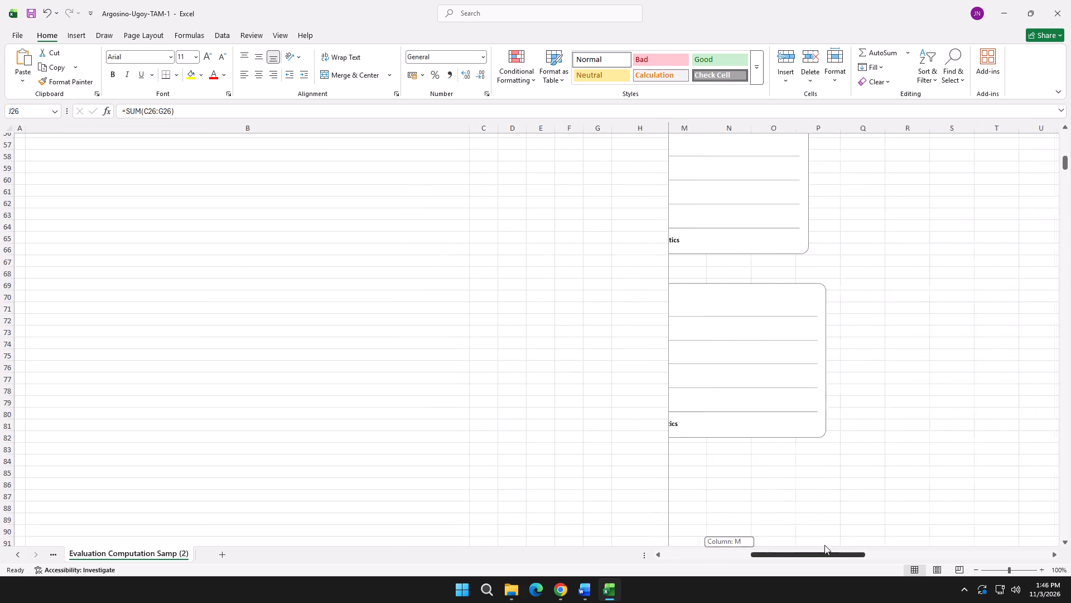
drag(824, 545, 935, 524)
scroll(857, 423, up, 19)
scroll(861, 438, up, 4)
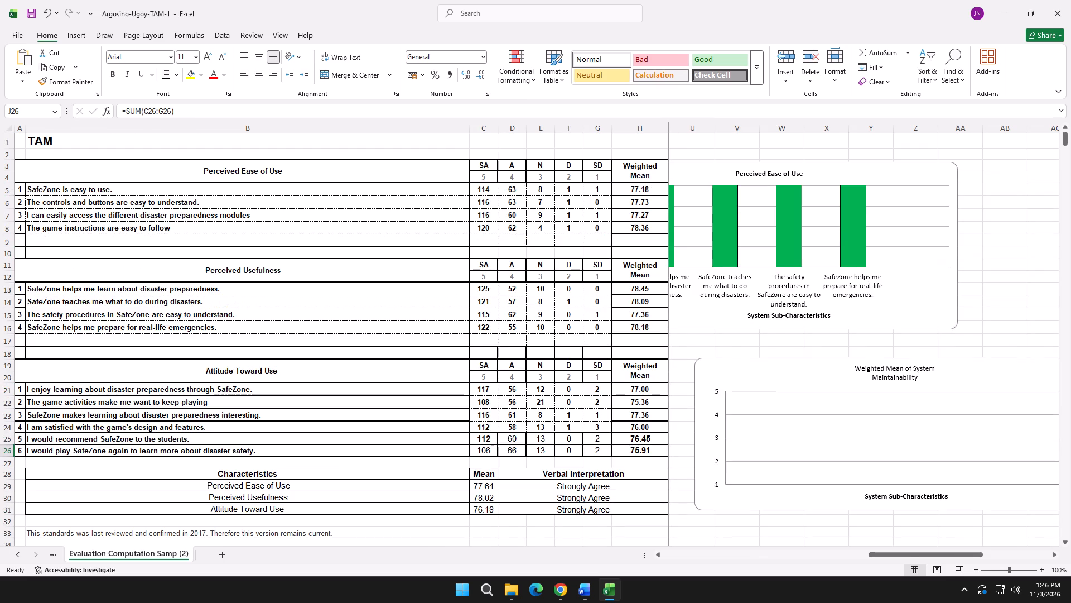
drag(907, 555, 735, 534)
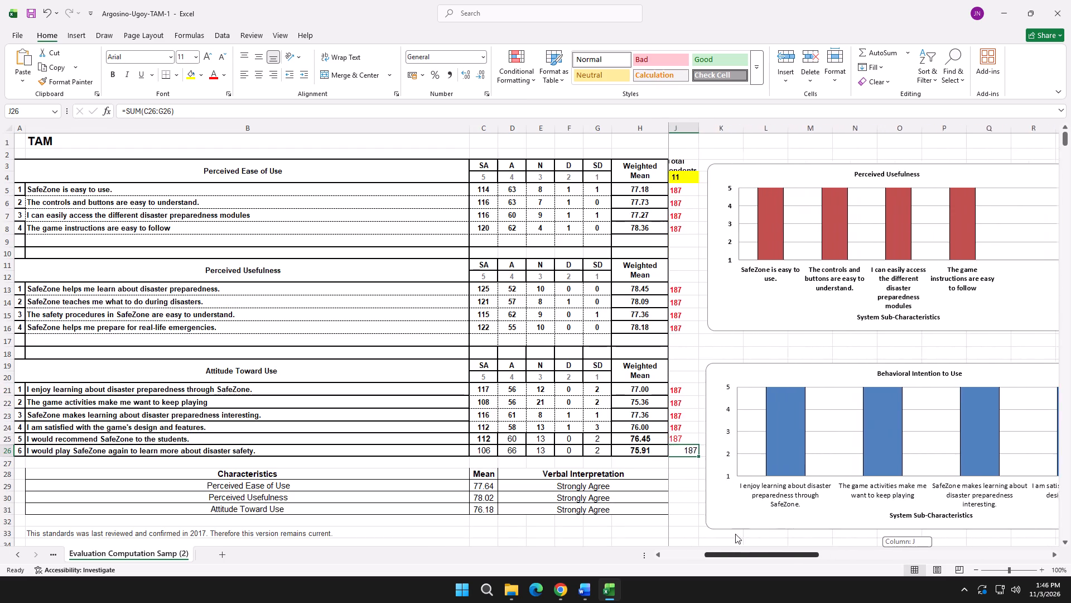
drag(735, 534, 774, 518)
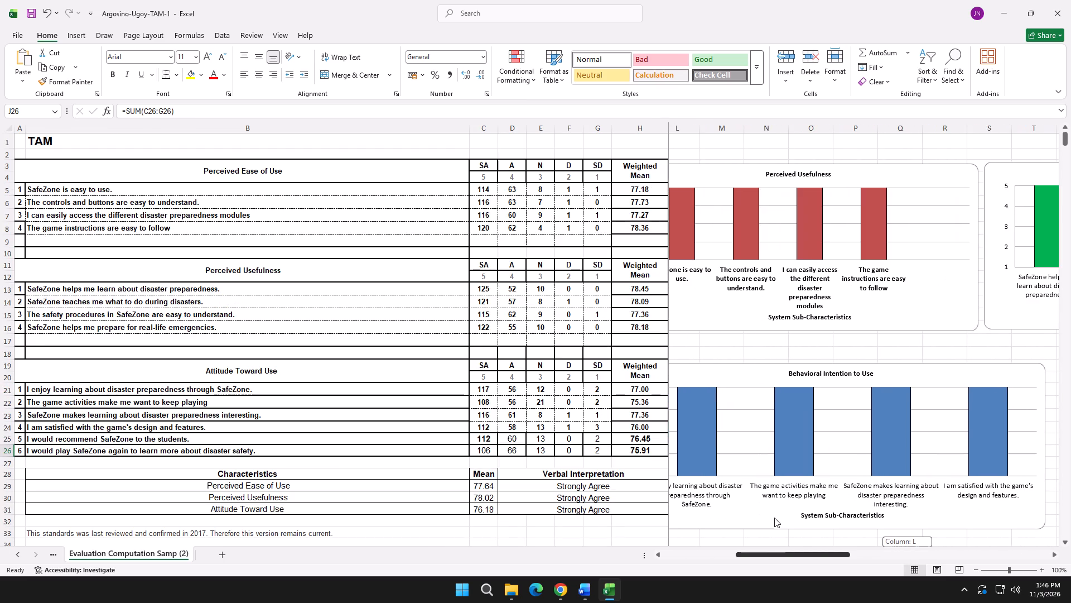
drag(774, 518, 758, 516)
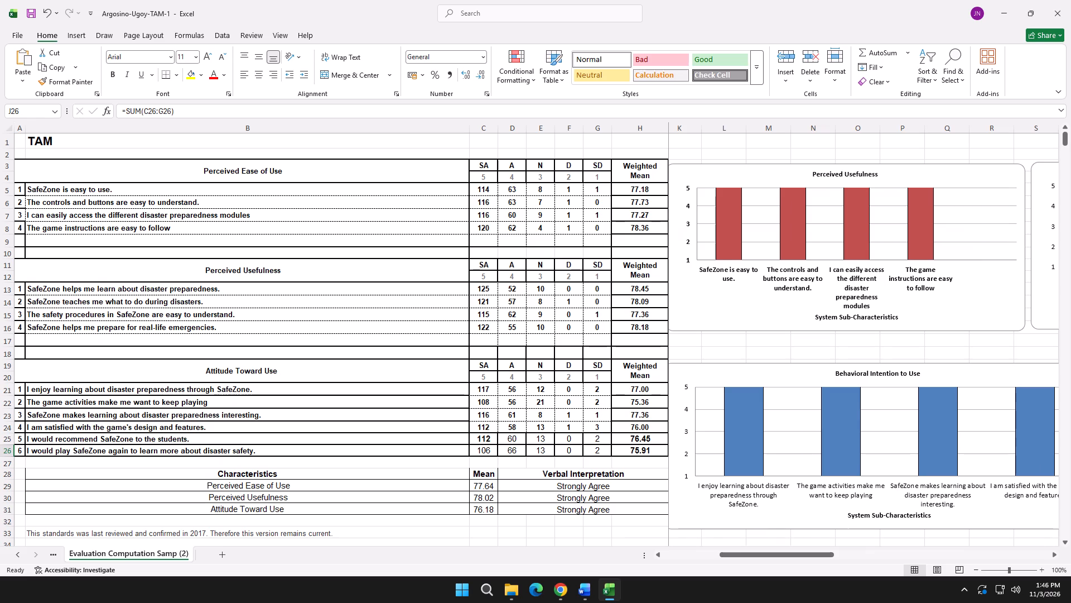
Retitle the "Behavioral Intention to Use" chart as "Attitude Toward Use".
click(916, 377)
double_click(918, 374)
click(919, 374)
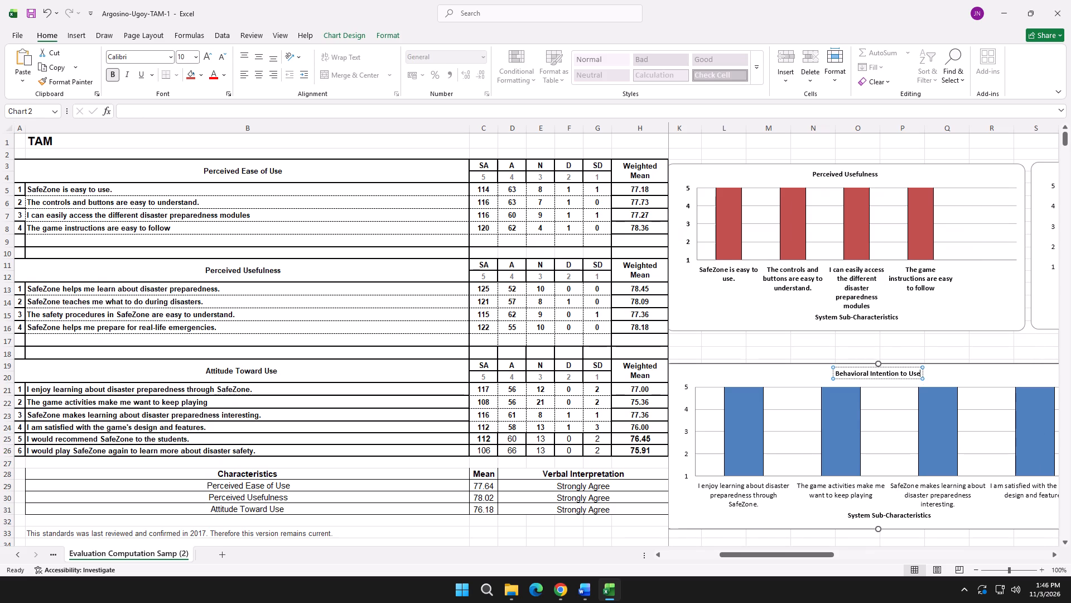
drag(919, 373, 834, 378)
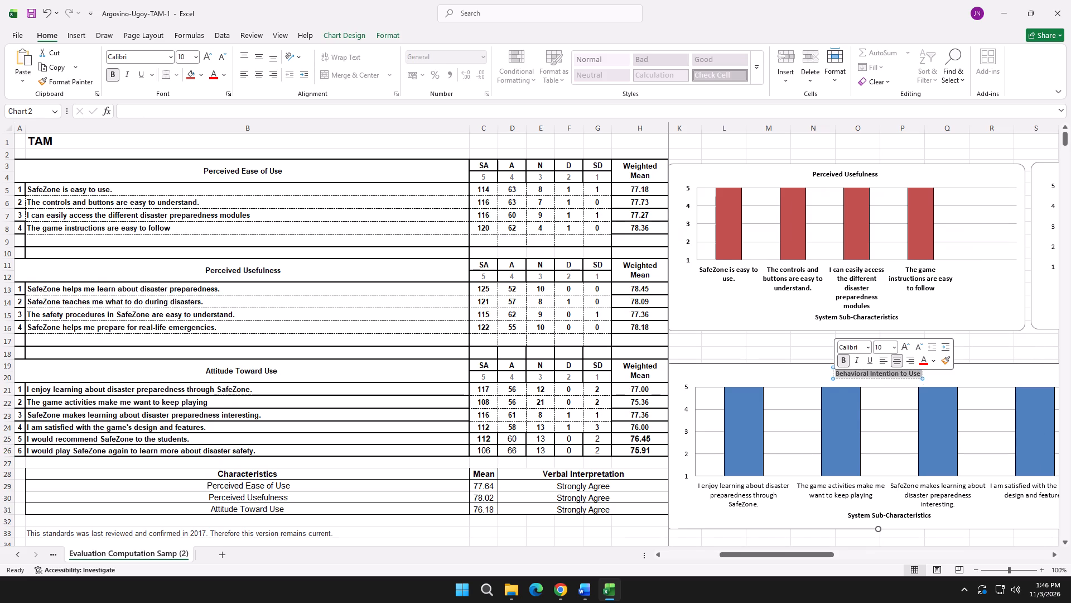
key(BackSpace)
key(BackSpace)
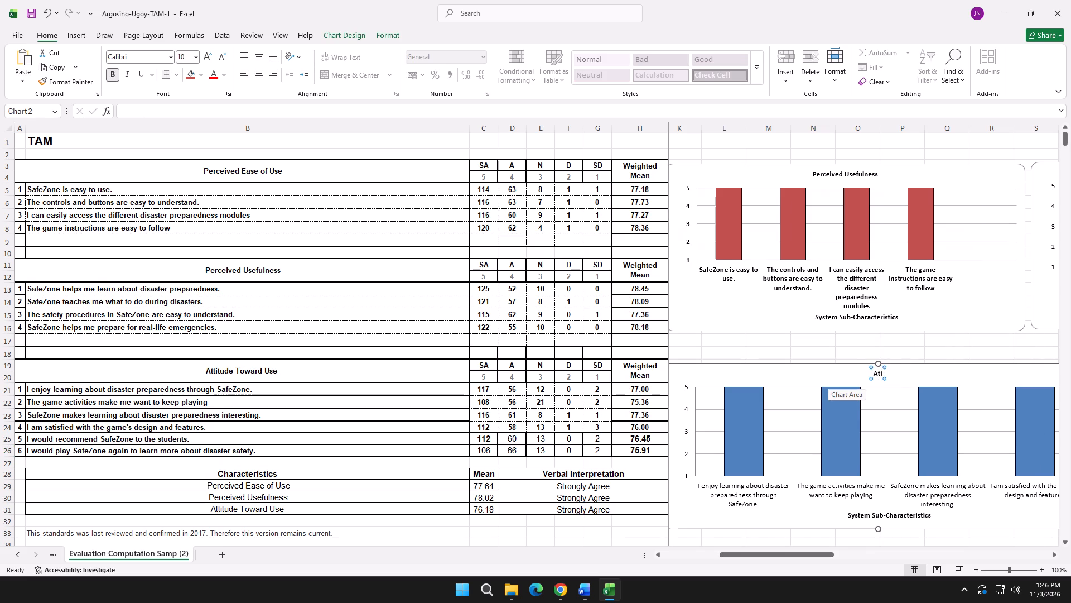
key(BackSpace)
text(tidue)
key(BackSpace)
key(BackSpace)
key(e)
key(BackSpace)
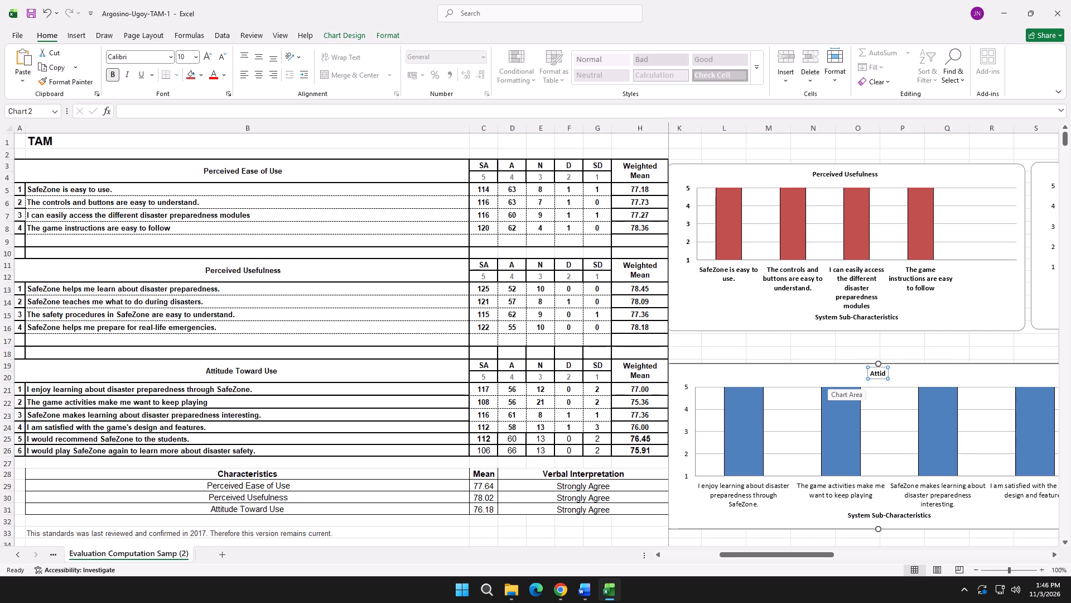
key(BackSpace)
text(tude to)
key(BackSpace)
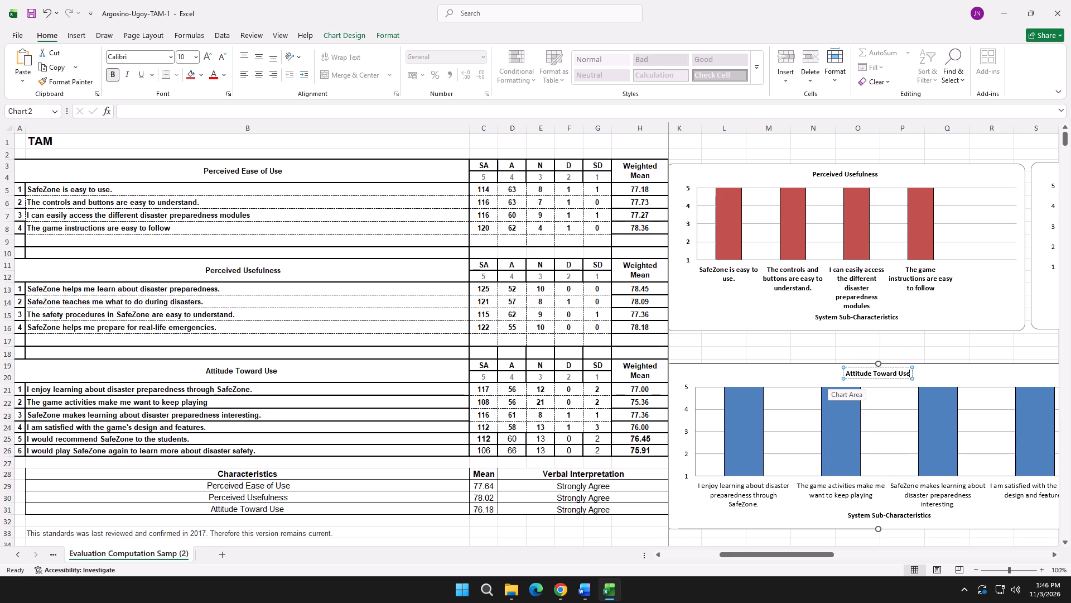
click(808, 346)
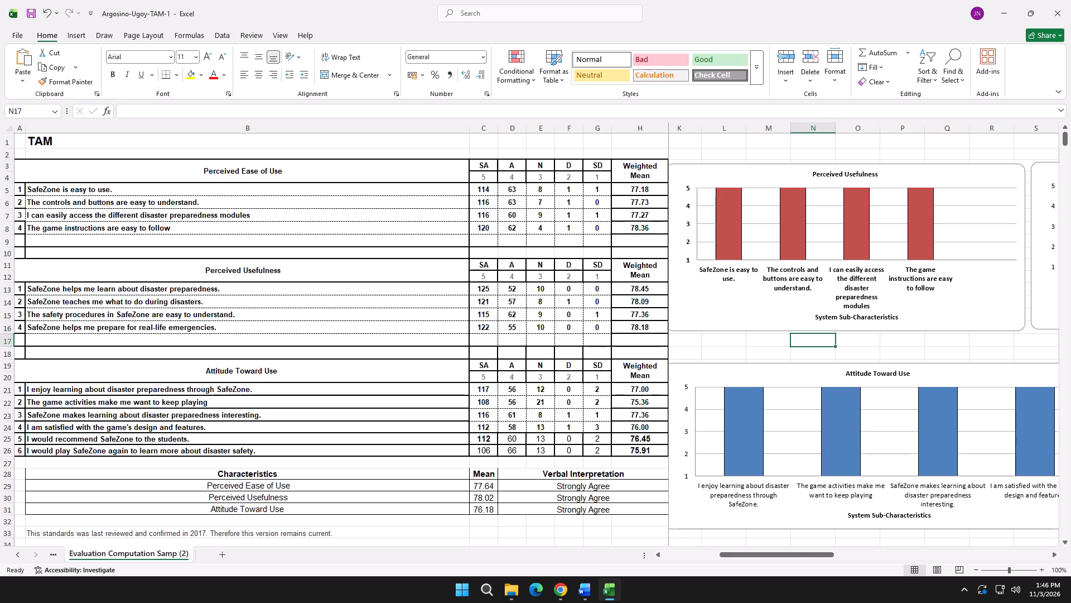
Compare the Perceived Usefulness, Perceived Ease of Use and Attitude Toward Use charts with the survey tables beside them.
drag(795, 556, 818, 554)
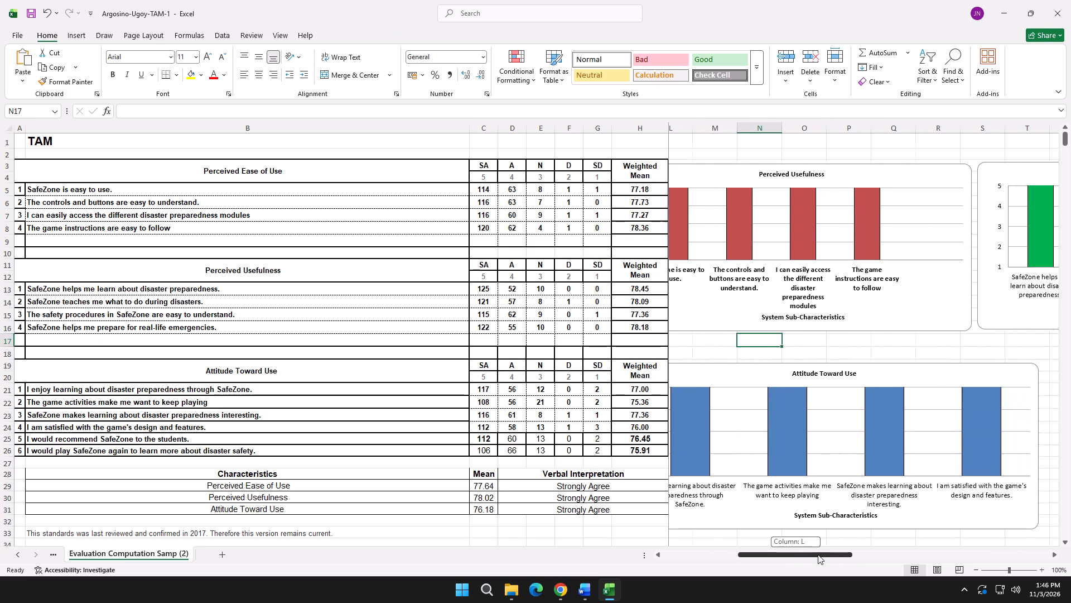
drag(818, 554, 901, 556)
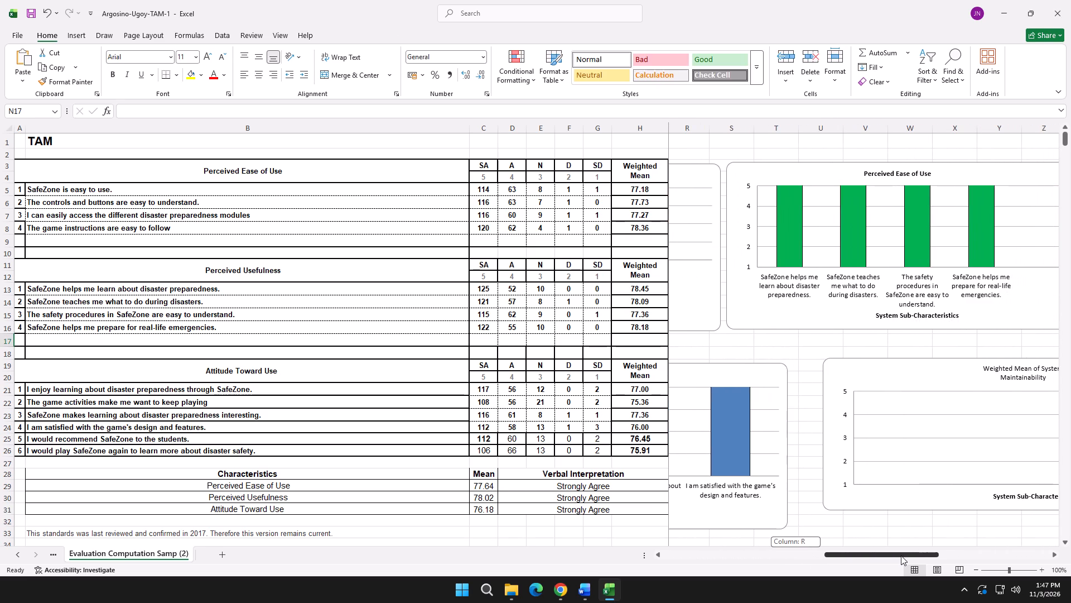
drag(901, 556, 822, 557)
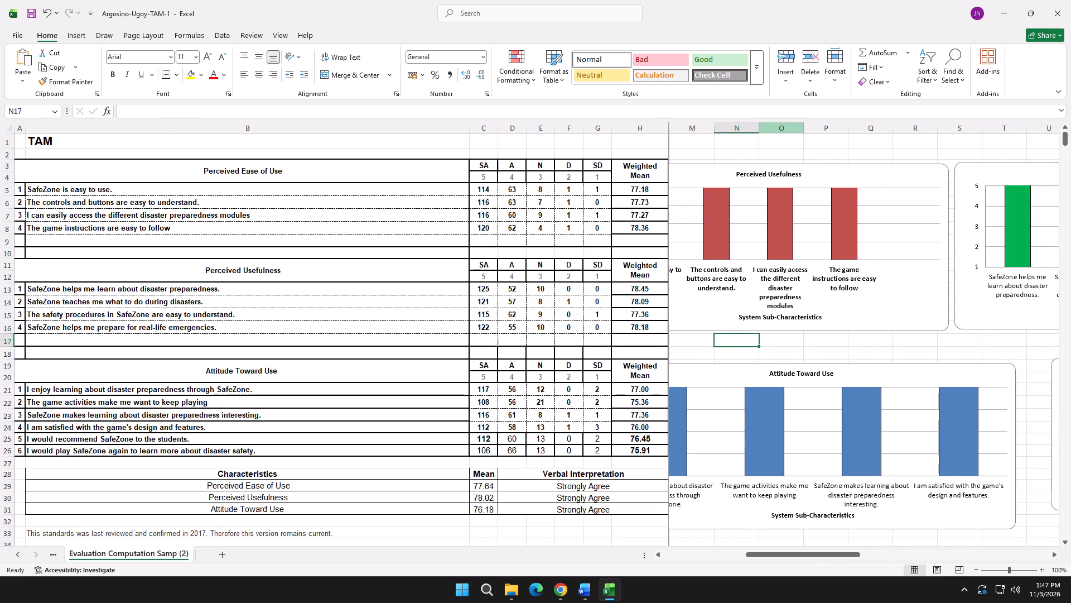
drag(780, 554, 752, 555)
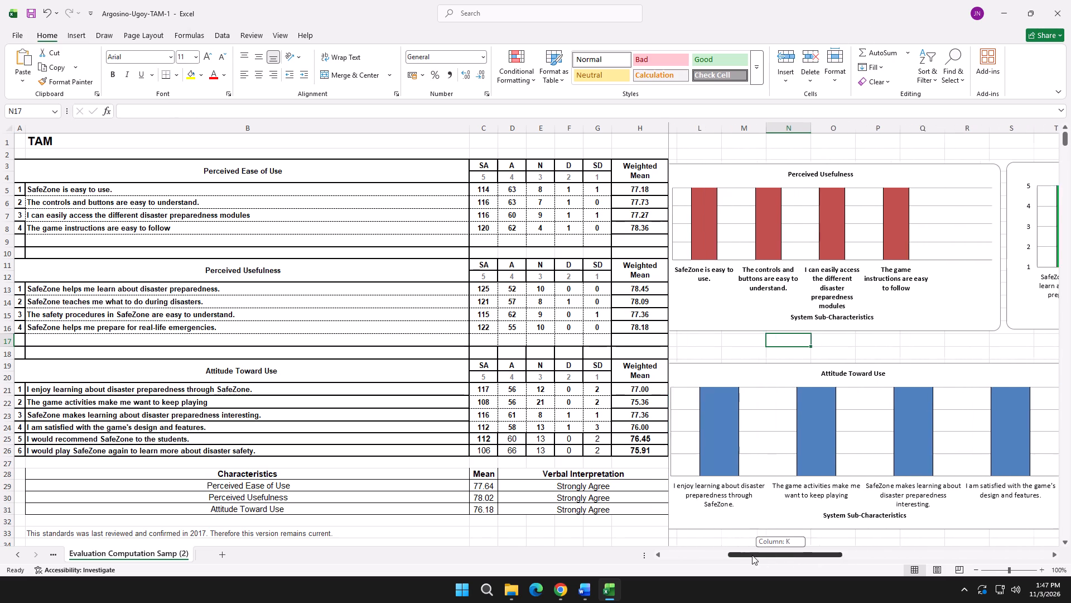
drag(752, 555, 711, 551)
scroll(738, 435, down, 5)
scroll(738, 429, up, 4)
drag(707, 554, 702, 554)
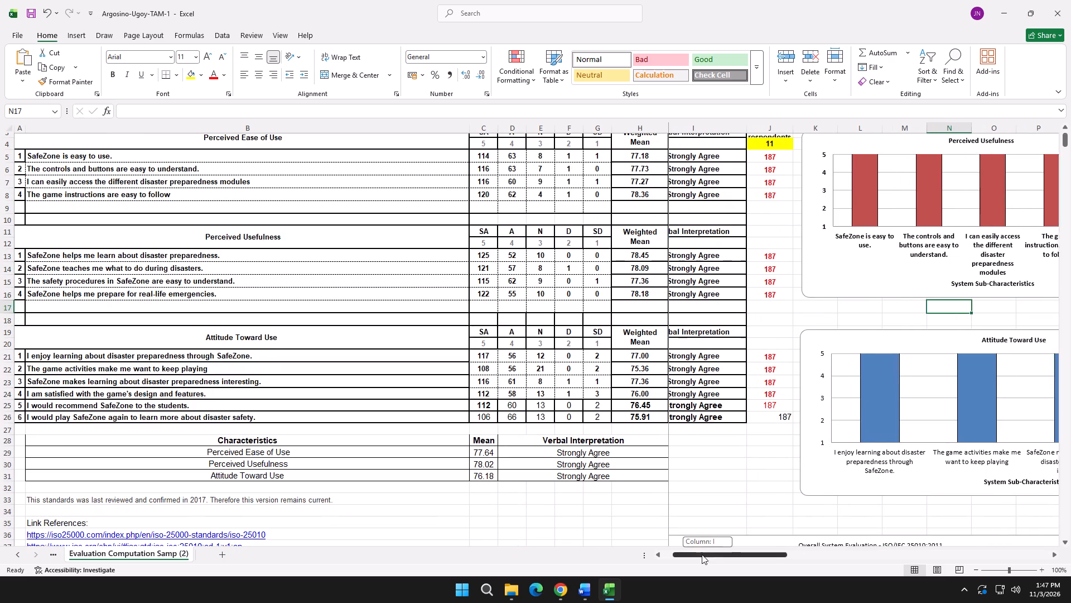
drag(702, 554, 653, 550)
scroll(732, 429, up, 4)
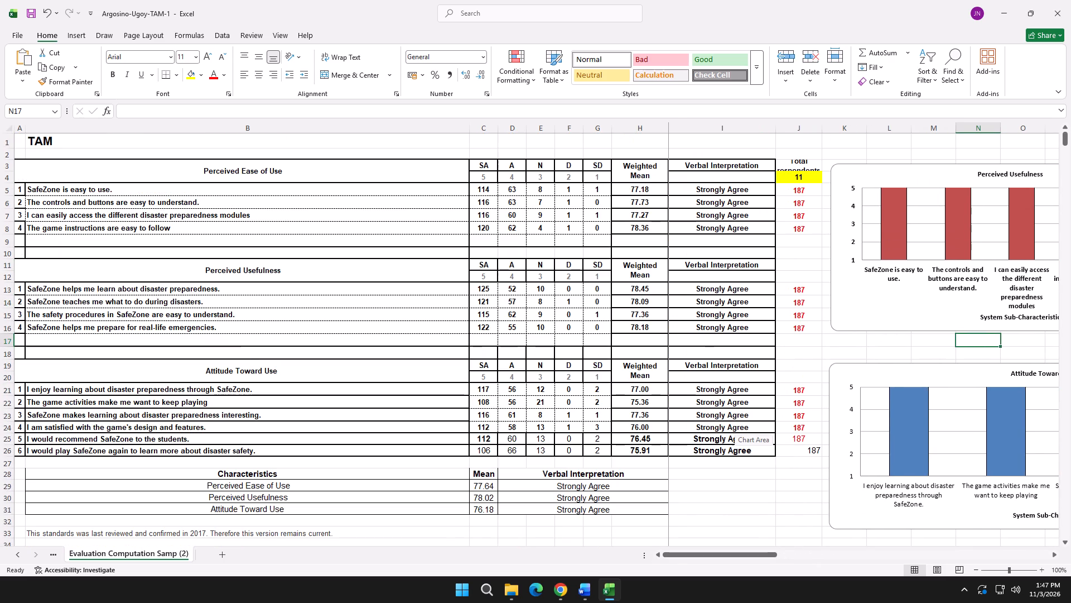
click(1032, 13)
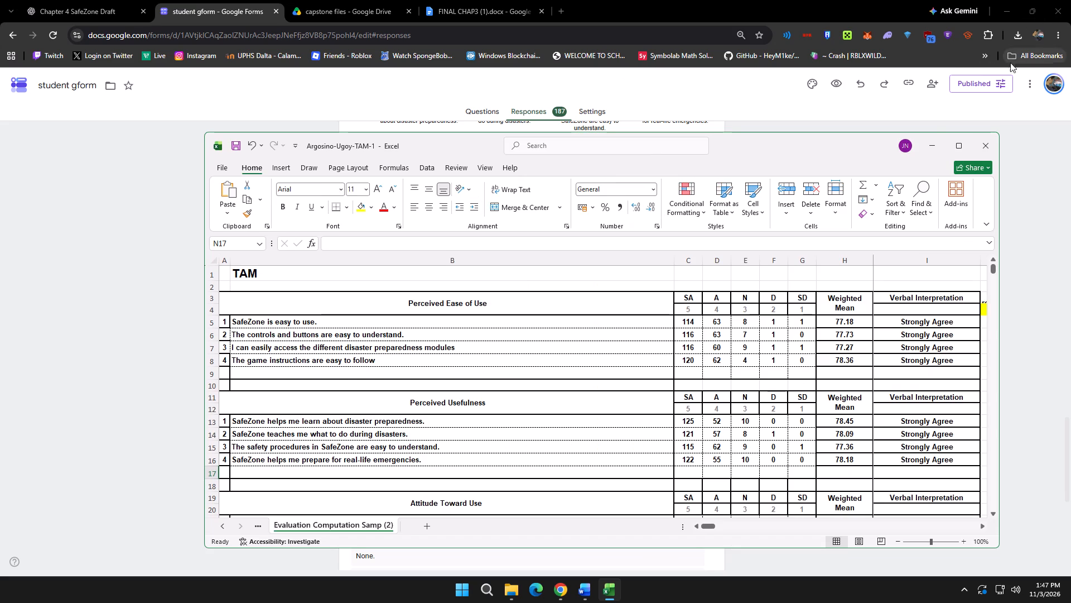
click(958, 142)
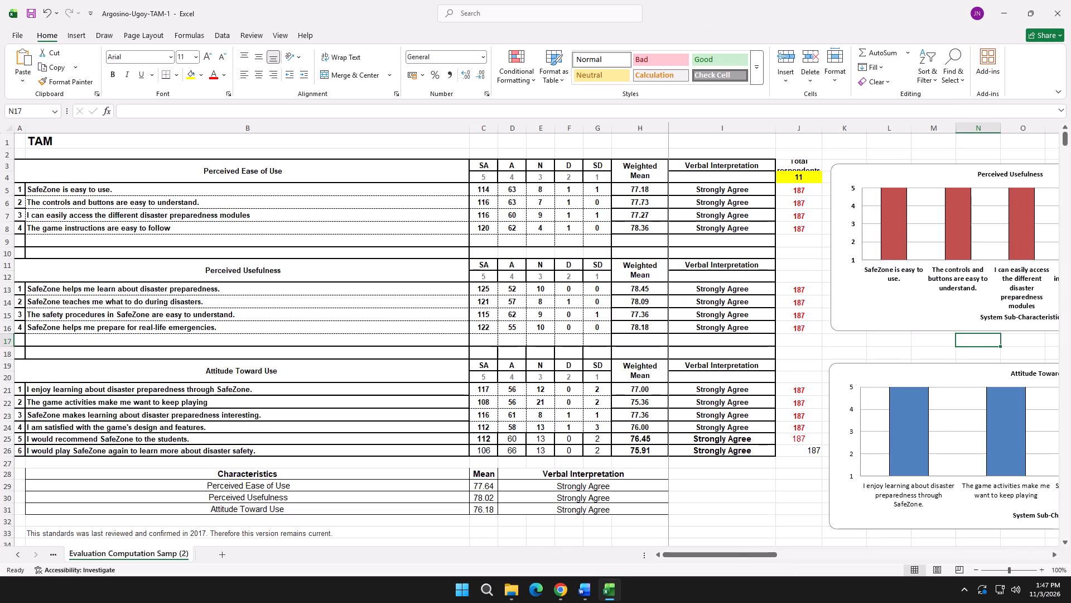
drag(739, 553, 844, 549)
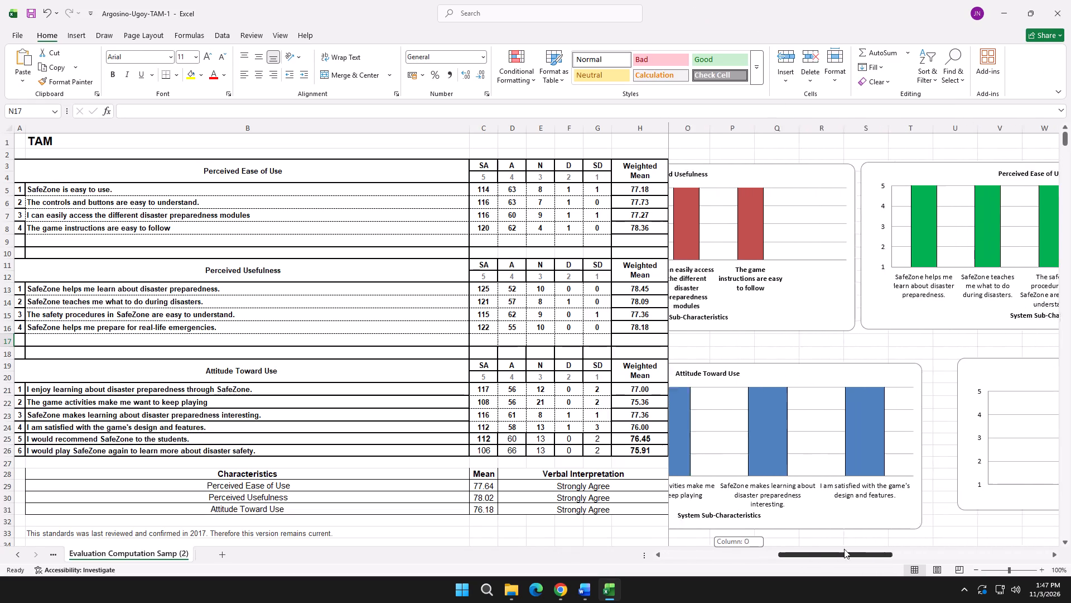
drag(844, 549, 703, 542)
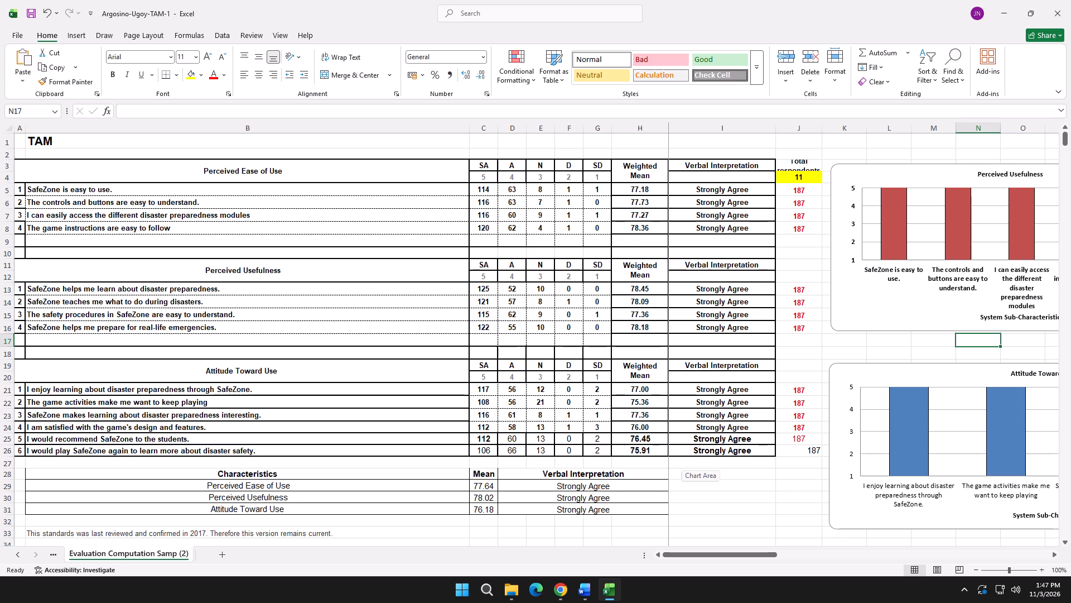
scroll(963, 382, down, 3)
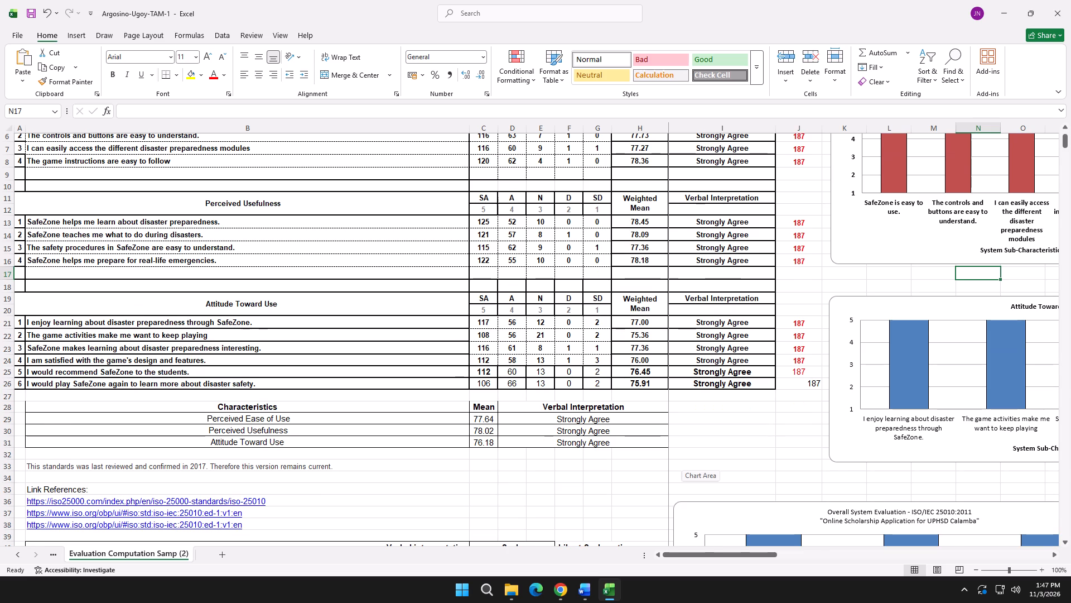
click(904, 442)
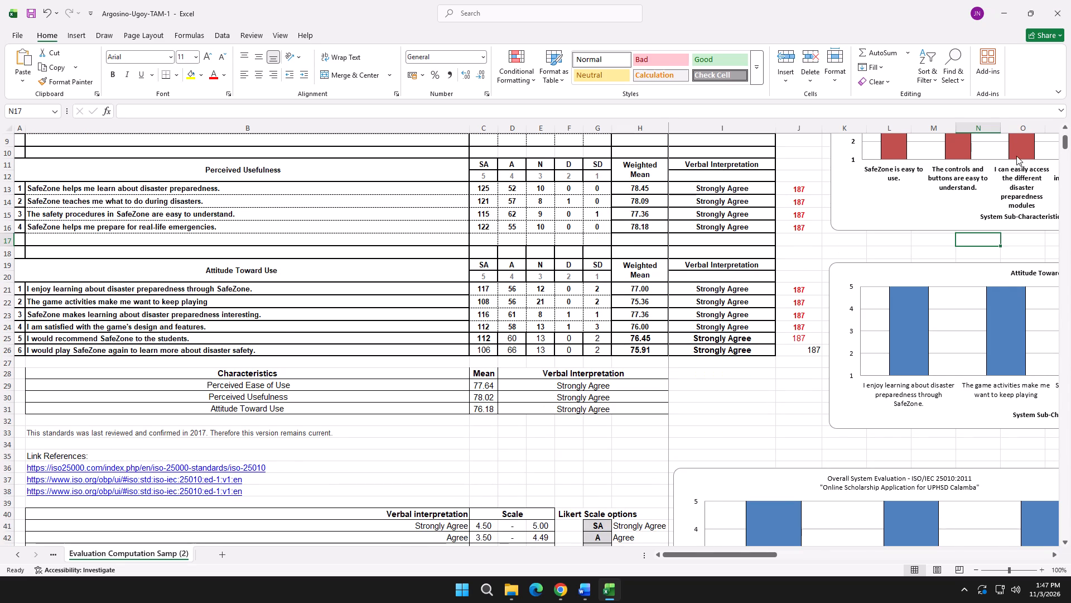
scroll(710, 352, up, 13)
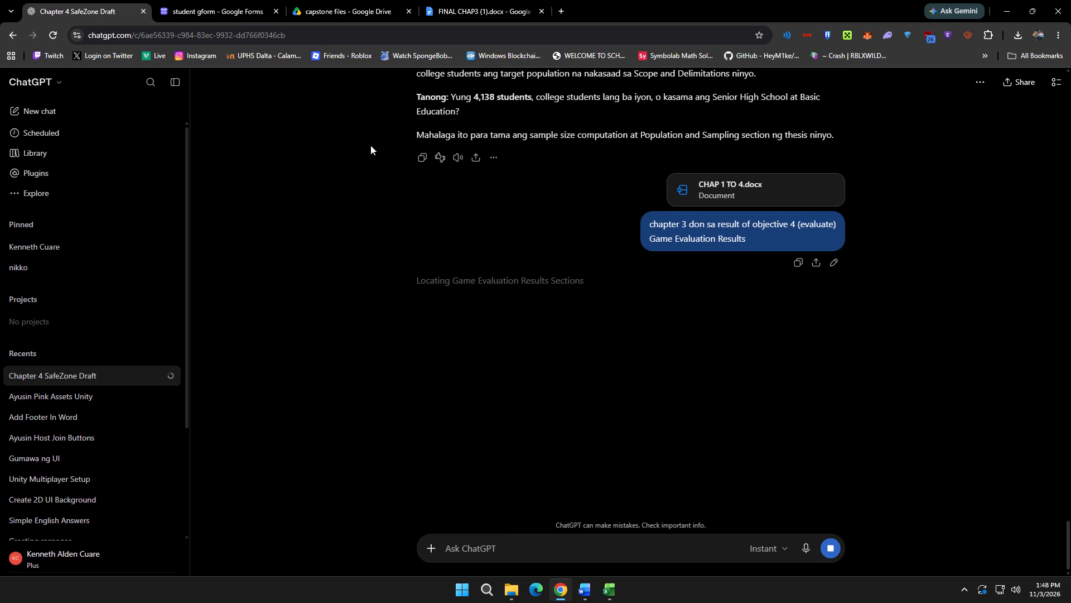
Examine the Result of Objective 4 text and Figure 16 evaluation sheet in the FINAL CHAP3 Google Doc.
click(373, 21)
click(448, 0)
scroll(392, 279, up, 5)
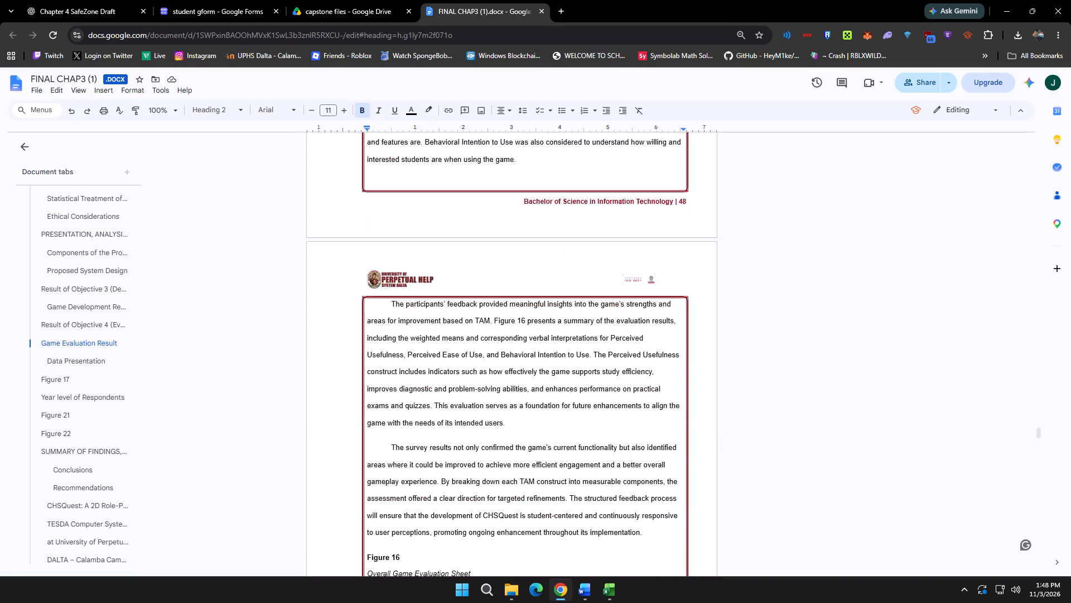
scroll(397, 280, up, 5)
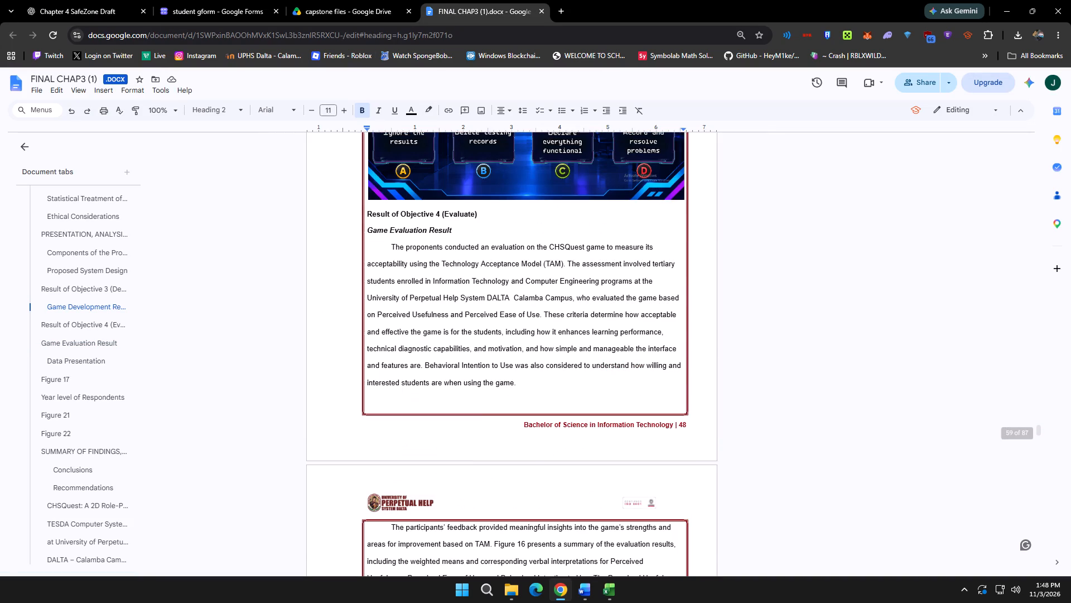
scroll(404, 282, down, 8)
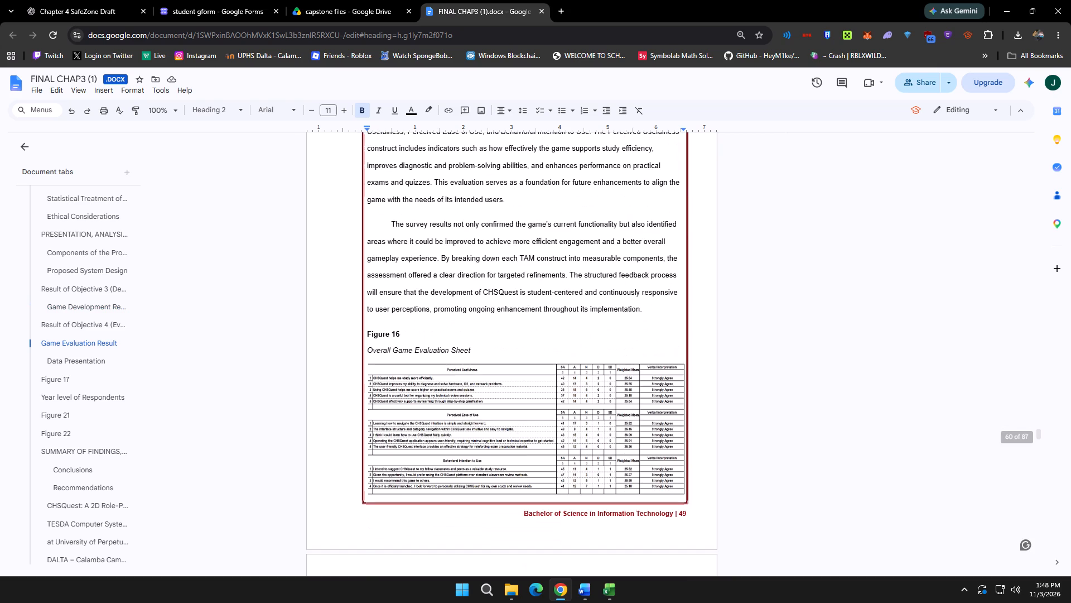
scroll(404, 282, up, 7)
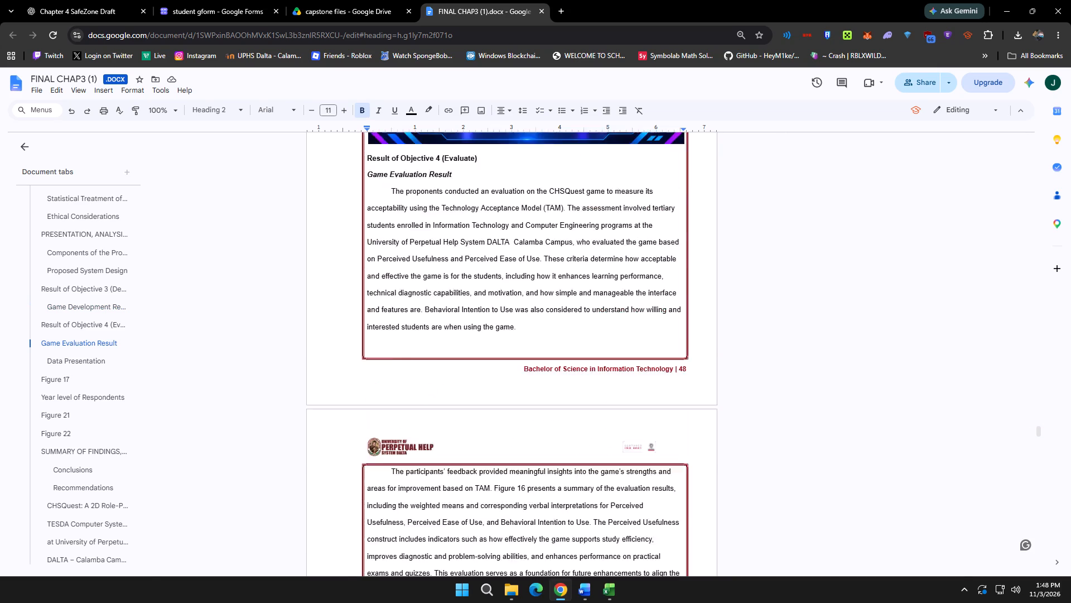
scroll(404, 282, up, 1)
Compare the FINAL CHAP3 evaluation section with the Game Evaluation Results section of the CHAP 1 TO 4 document in Word.
key(alt+Tab)
key(alt+Tab)
key(alt+Tab)
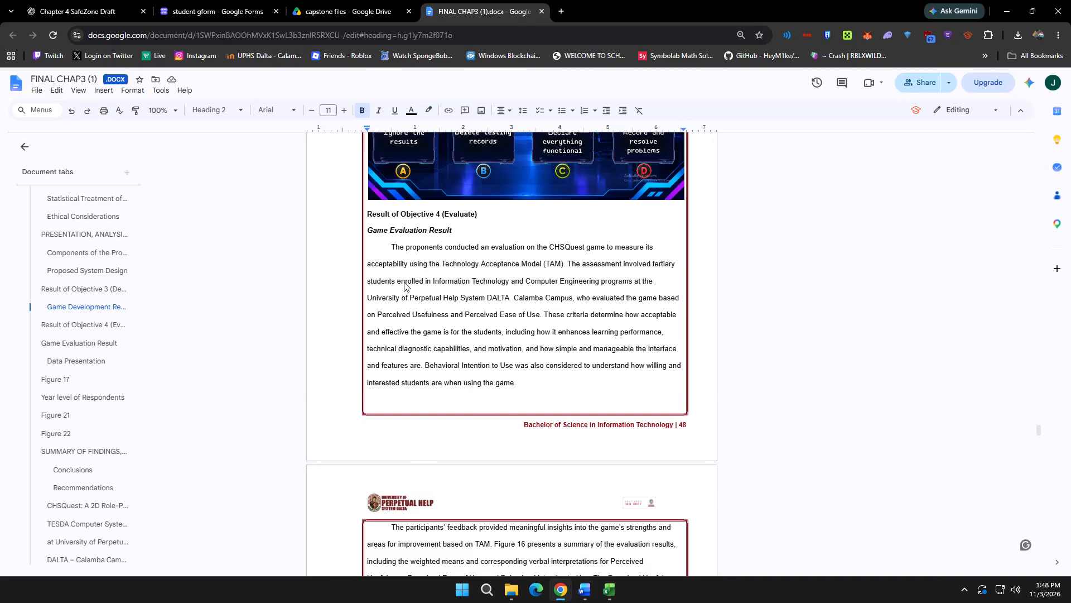
key(alt+Tab)
key(alt+Tab)
key(alt+Tab)
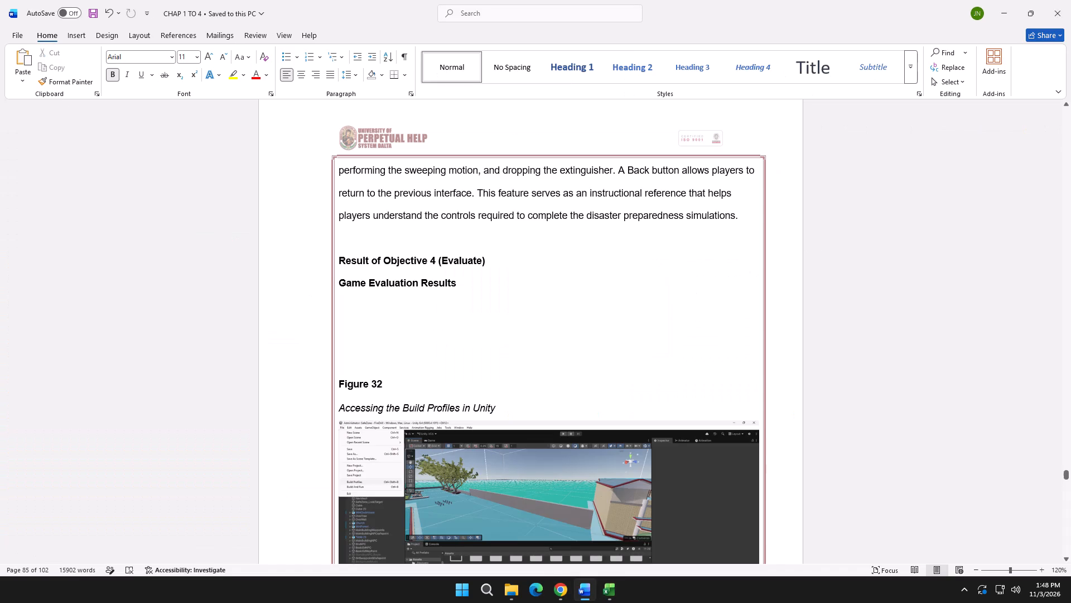
key(alt+Tab)
key(alt+Tab)
key(alt+Tab)
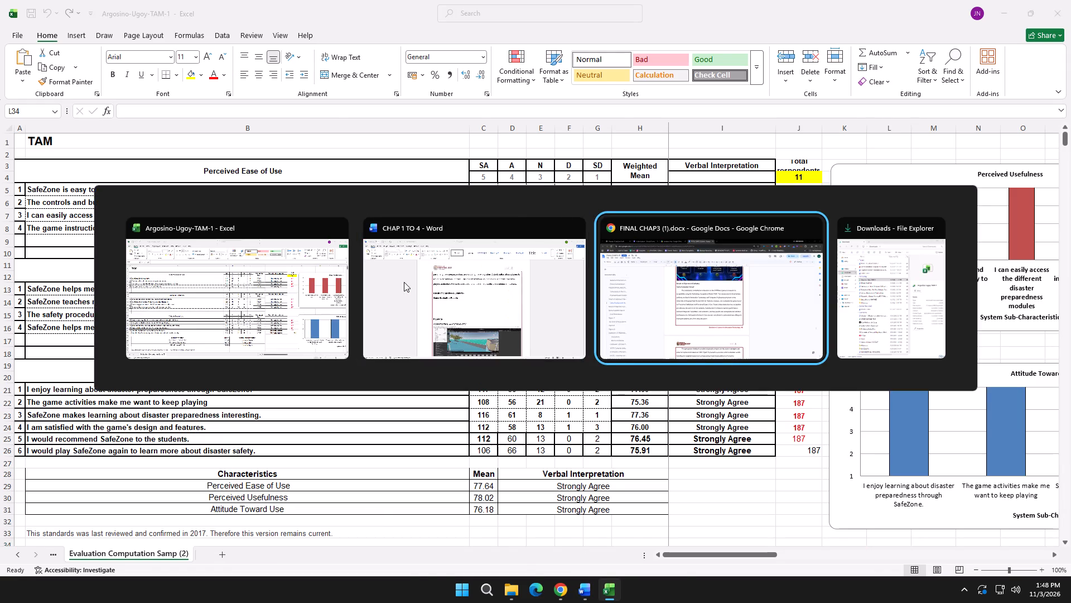
key(alt+Tab)
key(alt+Tab)
key(alt+Tab)
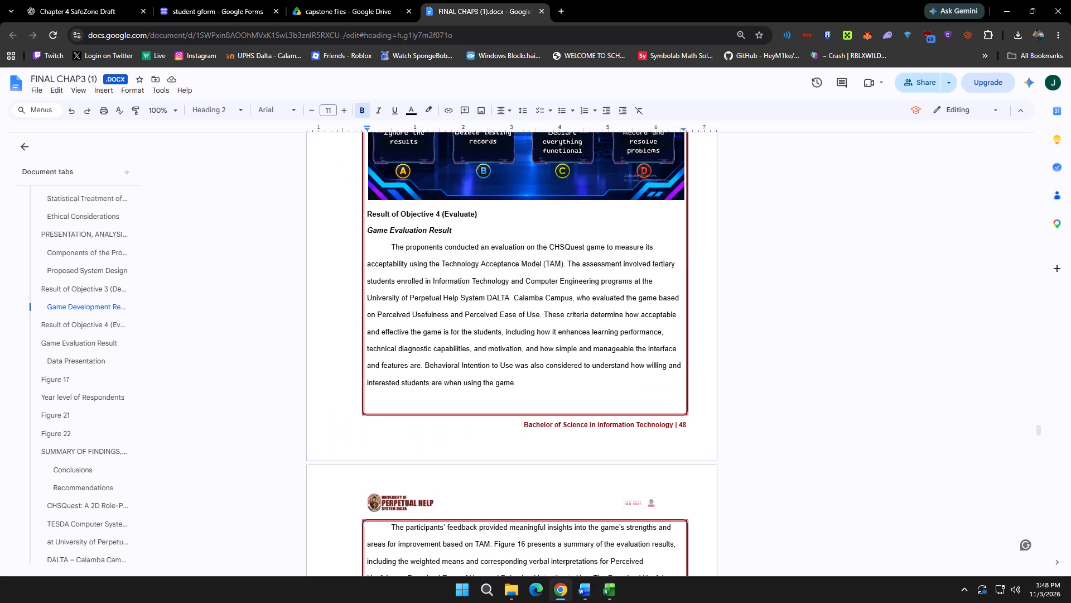
scroll(404, 277, down, 11)
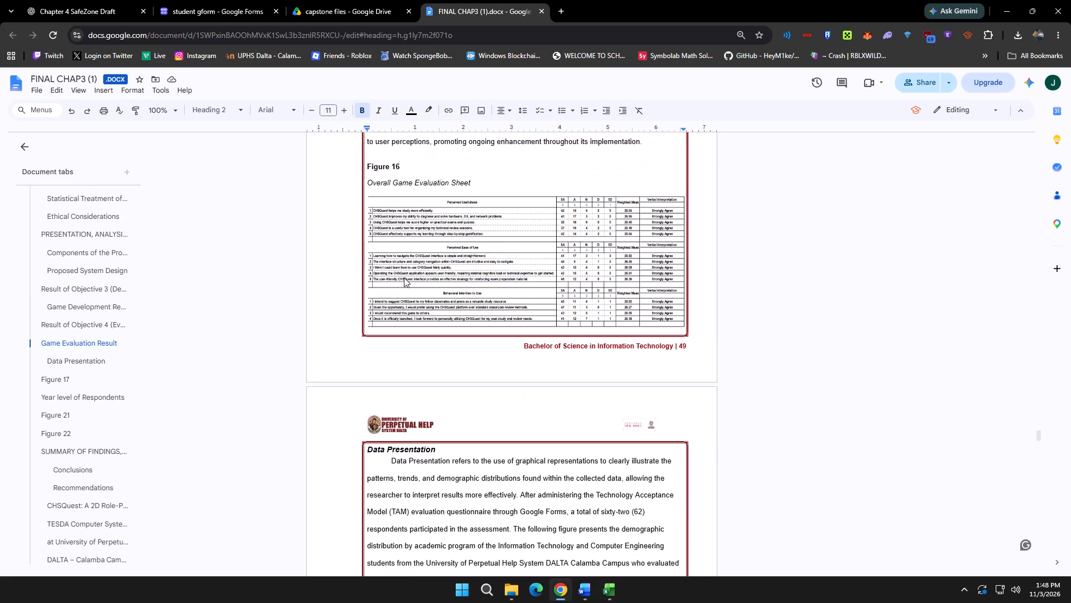
key(alt+Tab)
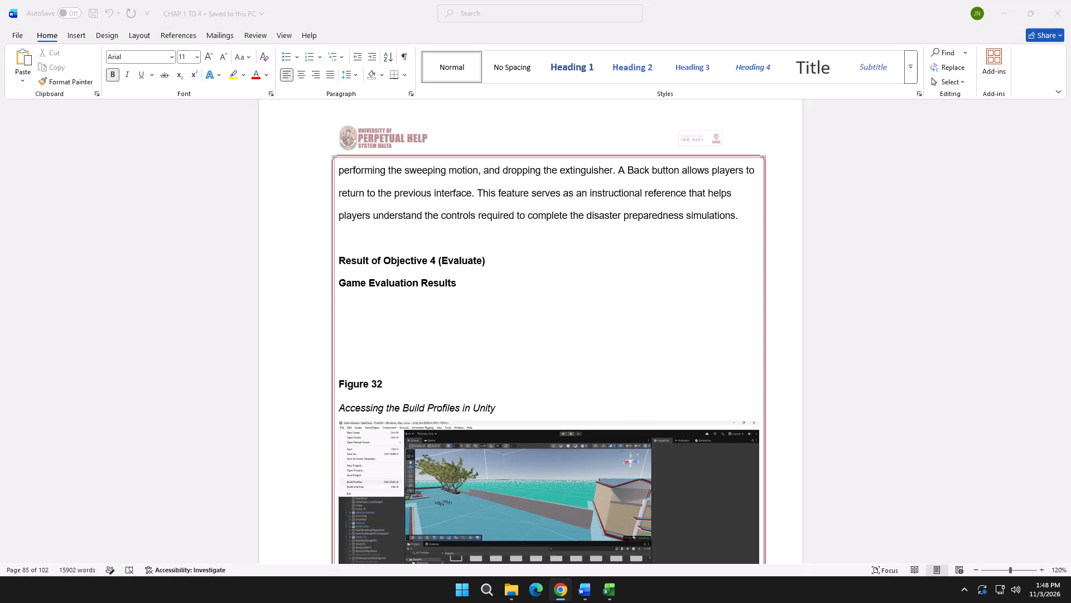
key(alt+Tab)
key(alt+Tab)
scroll(404, 277, up, 17)
scroll(407, 285, down, 10)
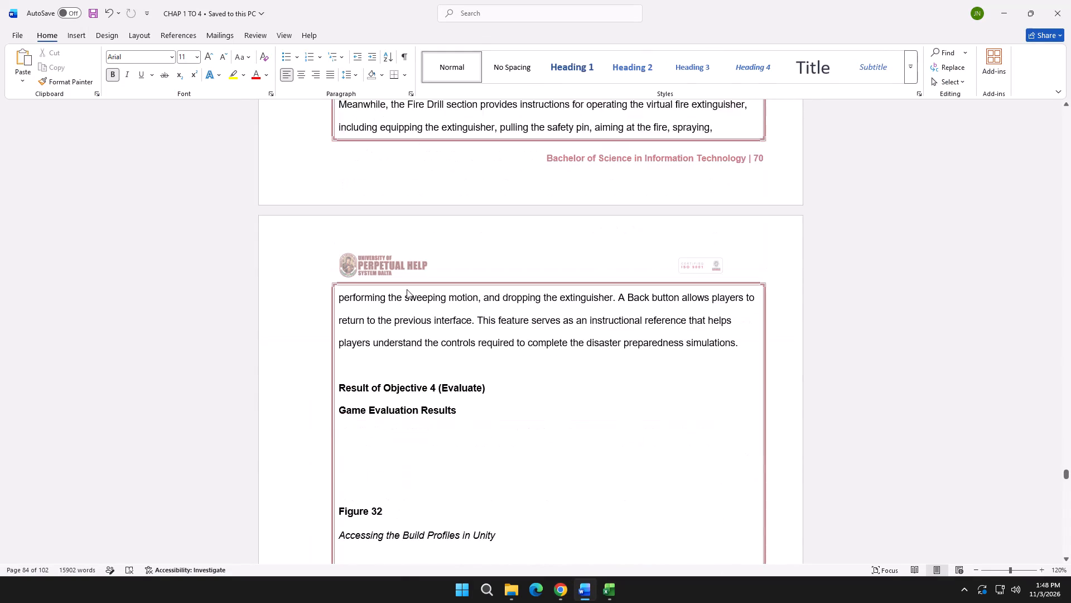
scroll(407, 289, down, 11)
scroll(407, 290, up, 4)
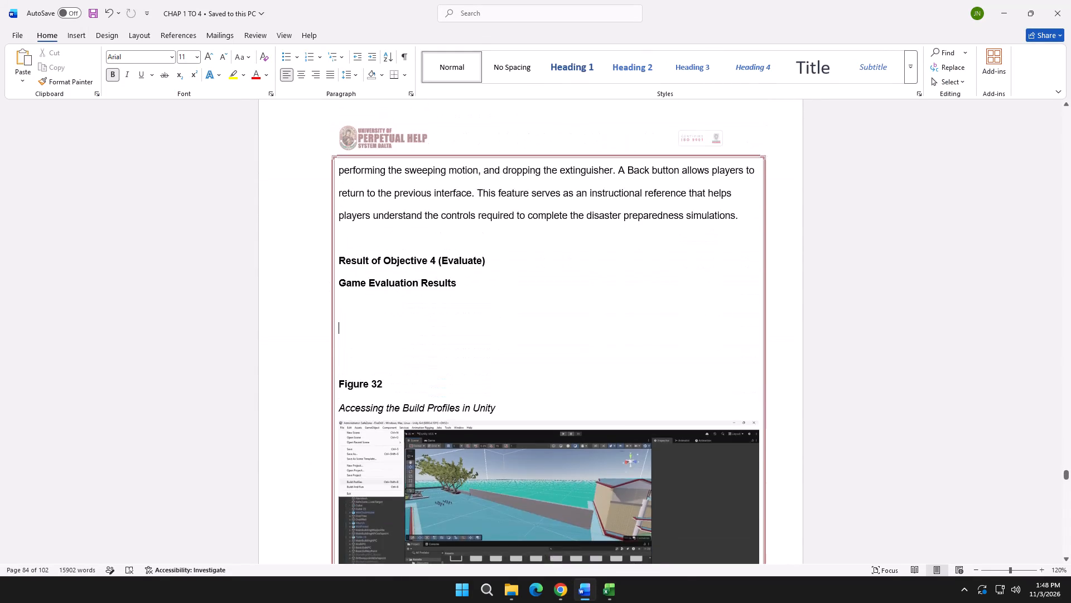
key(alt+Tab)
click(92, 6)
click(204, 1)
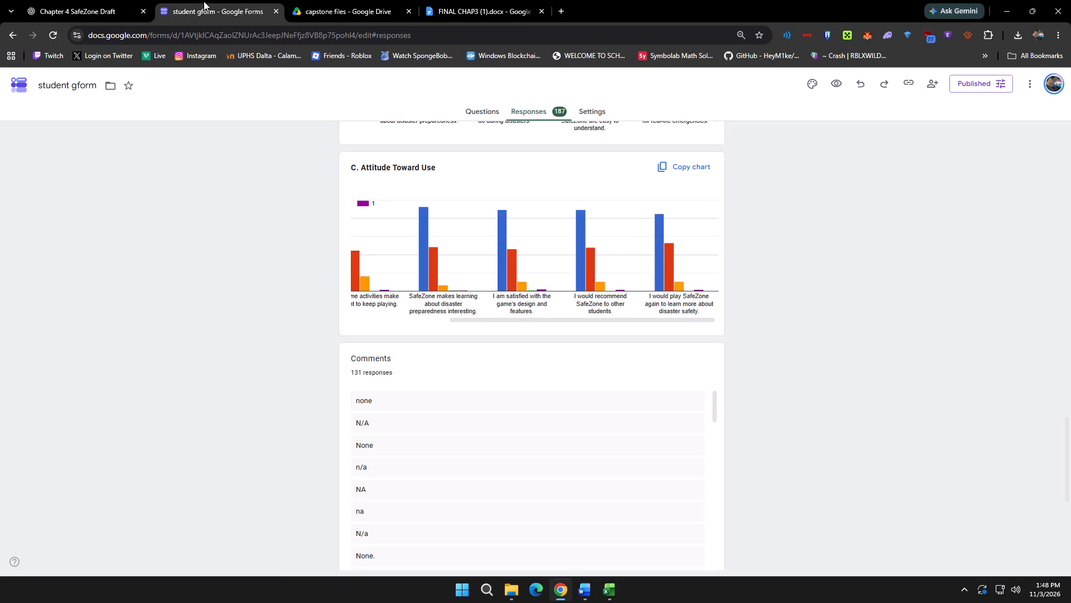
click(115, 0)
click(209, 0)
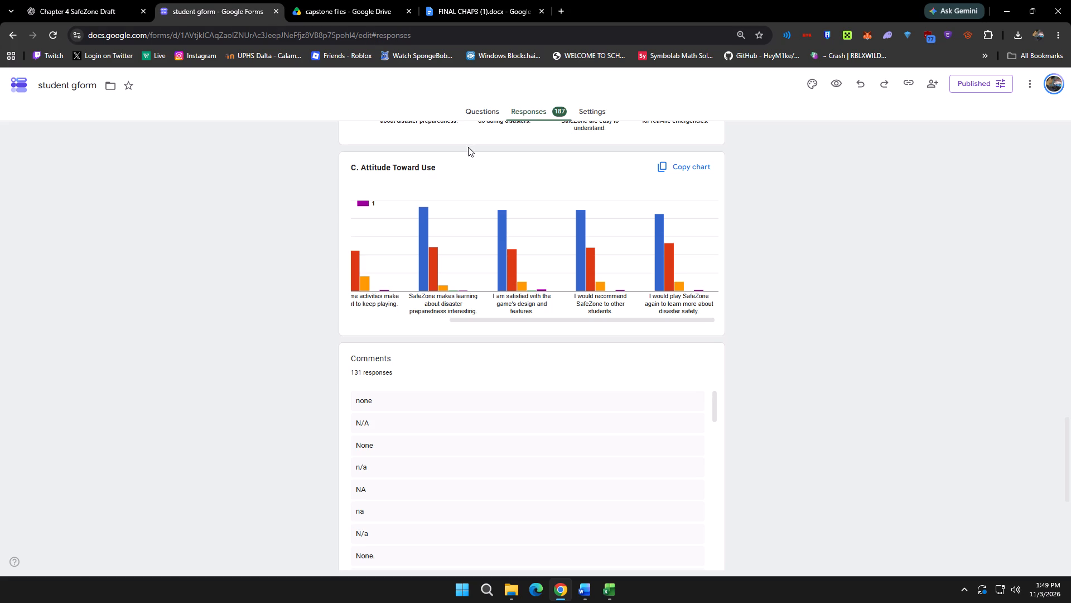
Search Windows for "d" and launch the matching app.
click(962, 585)
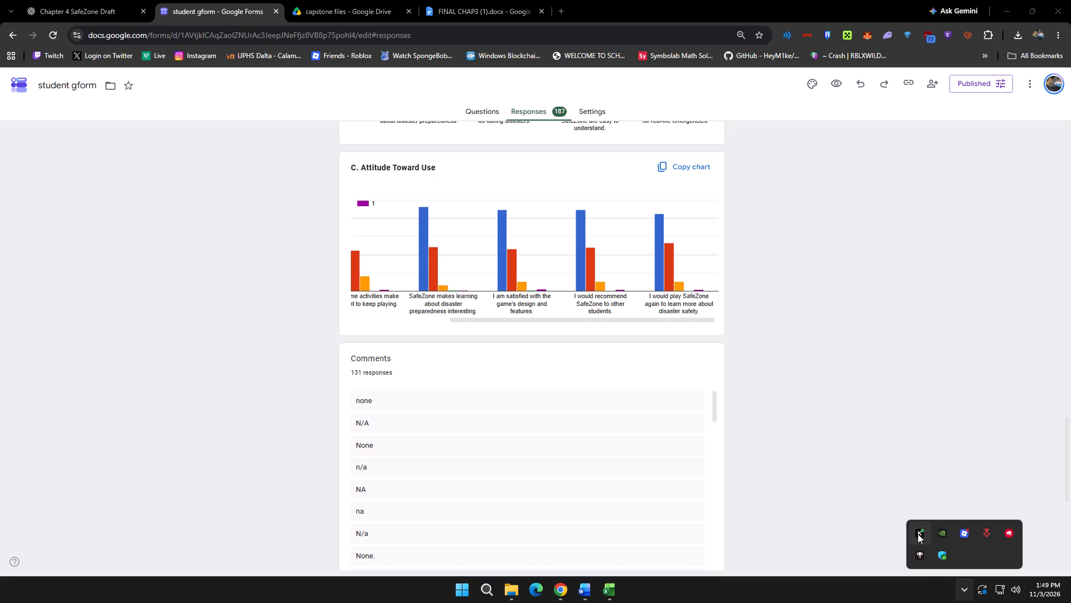
click(486, 590)
key(d)
click(379, 192)
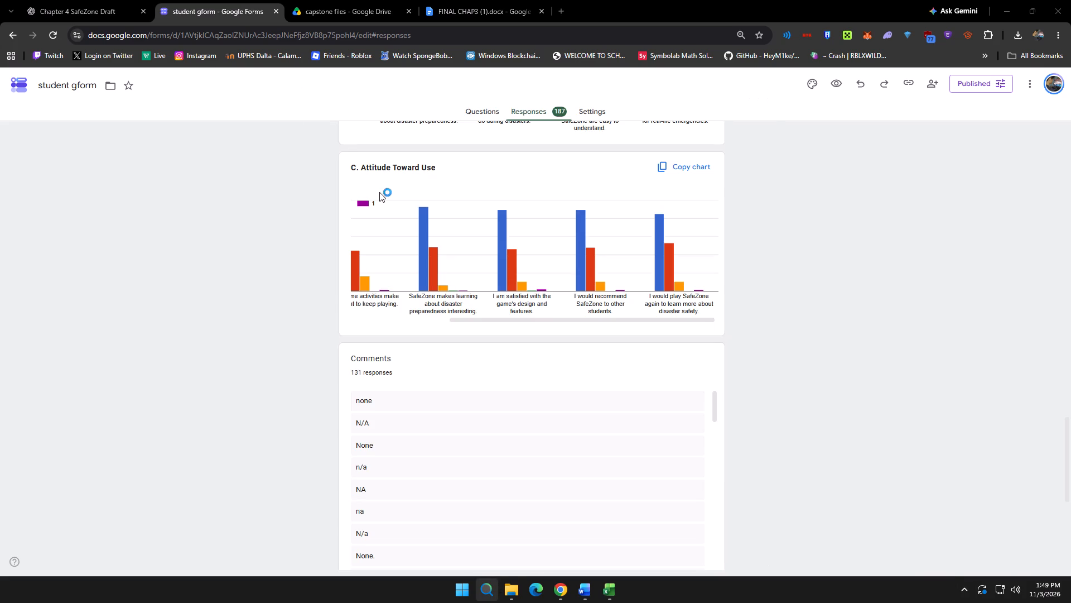